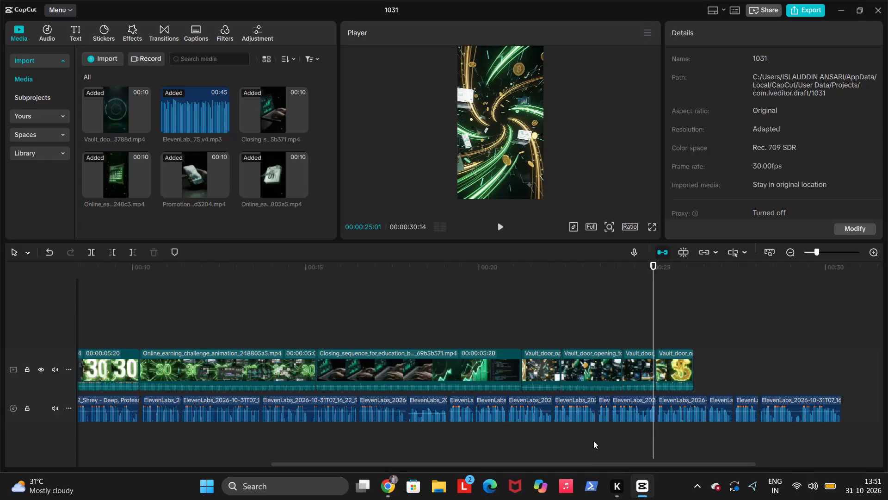
Play back the closing-sequence and challenge-animation sections of the timeline and preview the Day 01 calendar clip from the imported media.
{"action": "left_click", "coordinate": [593, 441]}
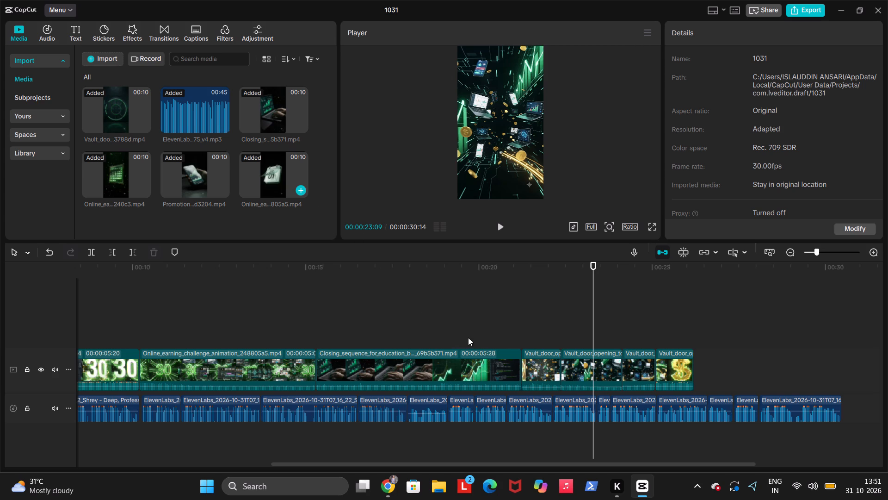
{"action": "left_click", "coordinate": [489, 333]}
{"action": "left_click", "coordinate": [489, 333]}
{"action": "key", "text": "space"}
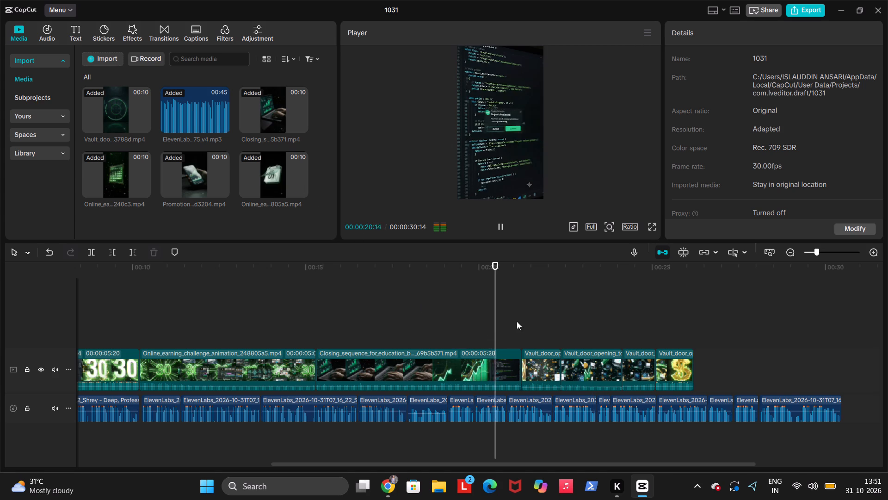
{"action": "key", "text": "space"}
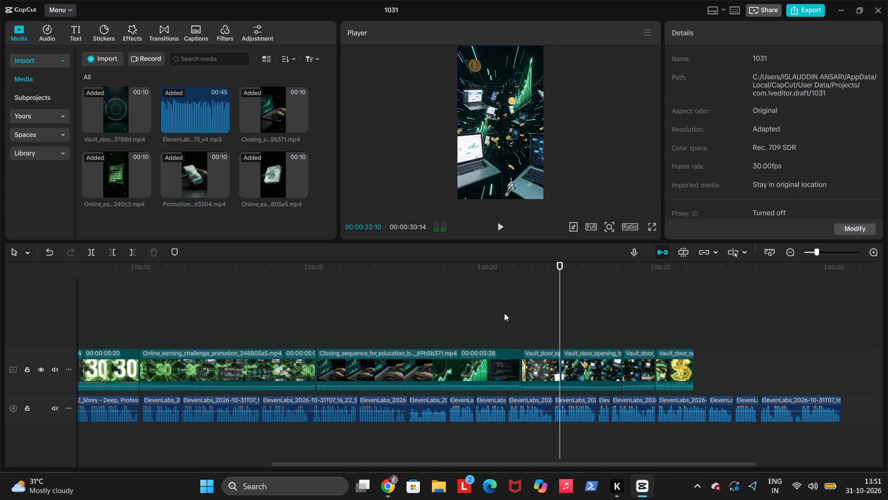
{"action": "left_click", "coordinate": [312, 315]}
{"action": "left_click", "coordinate": [200, 316]}
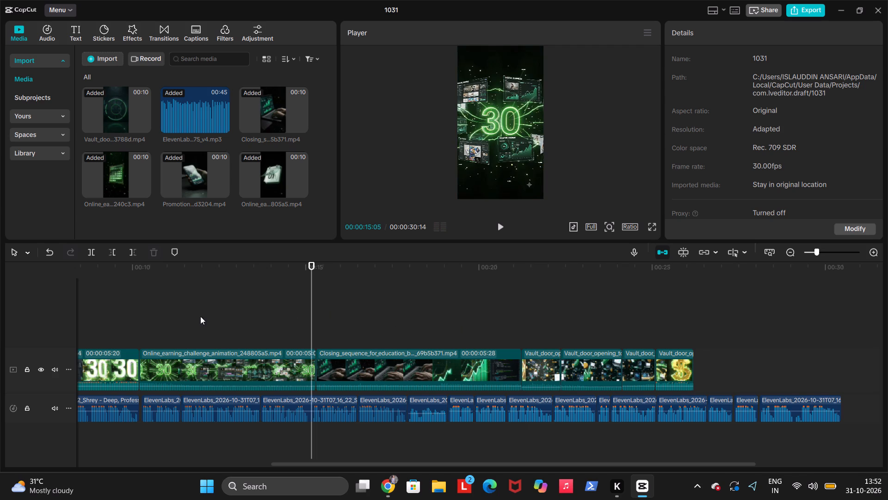
{"action": "key", "text": "space"}
{"action": "key", "text": "space"}
{"action": "left_click", "coordinate": [266, 184]}
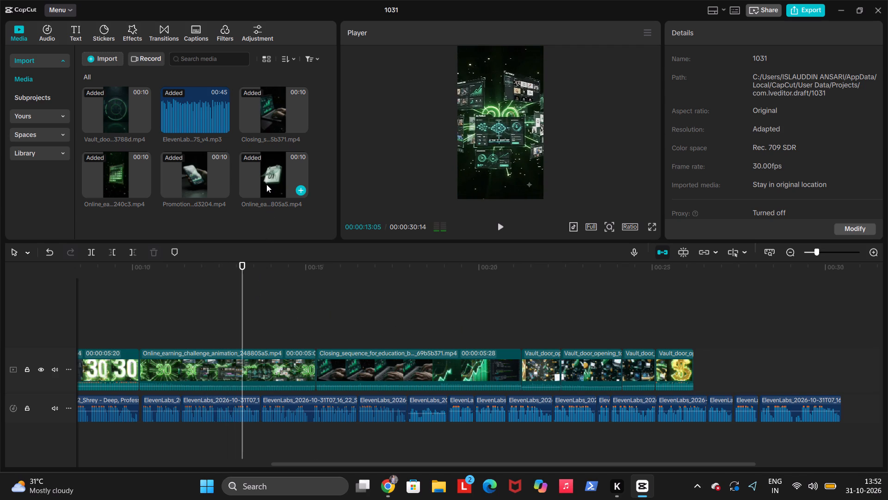
{"action": "key", "text": "space"}
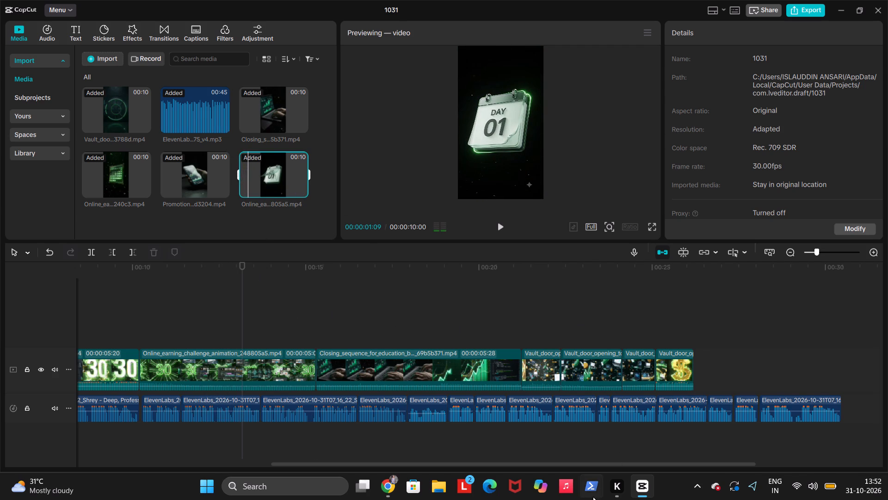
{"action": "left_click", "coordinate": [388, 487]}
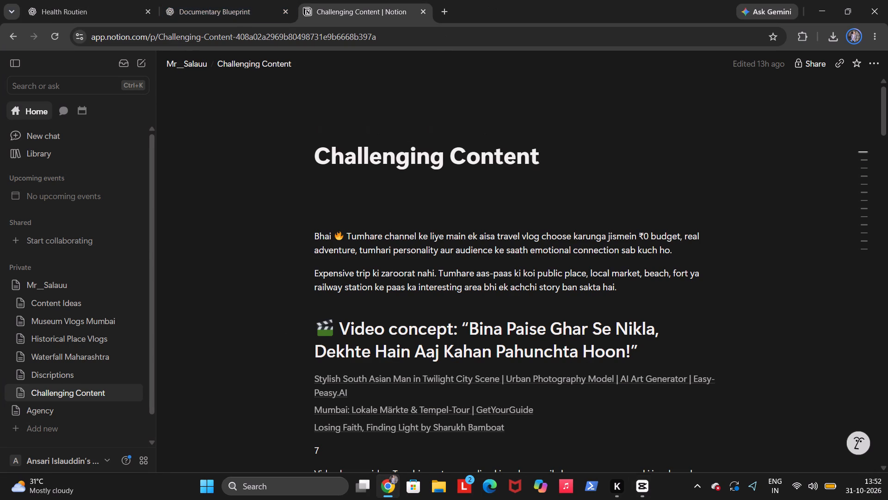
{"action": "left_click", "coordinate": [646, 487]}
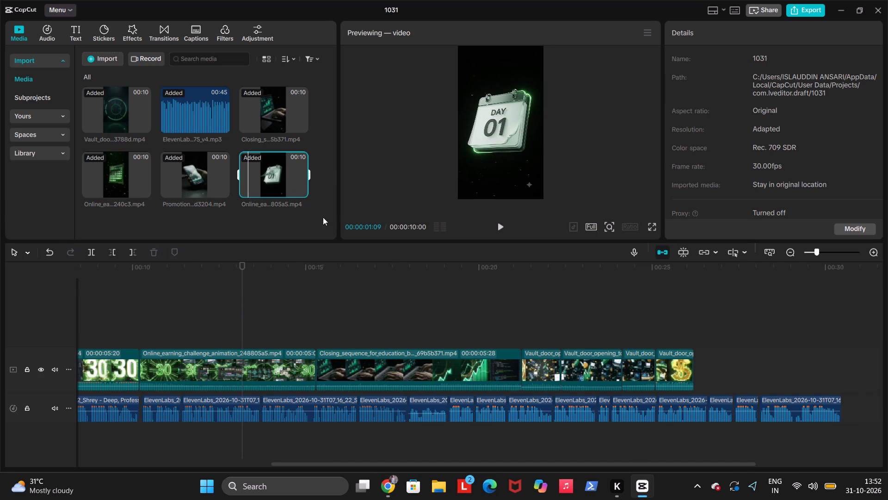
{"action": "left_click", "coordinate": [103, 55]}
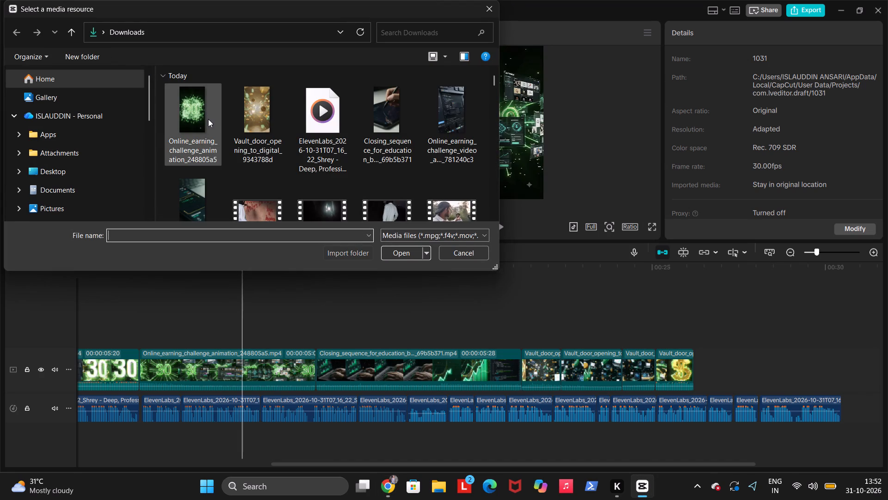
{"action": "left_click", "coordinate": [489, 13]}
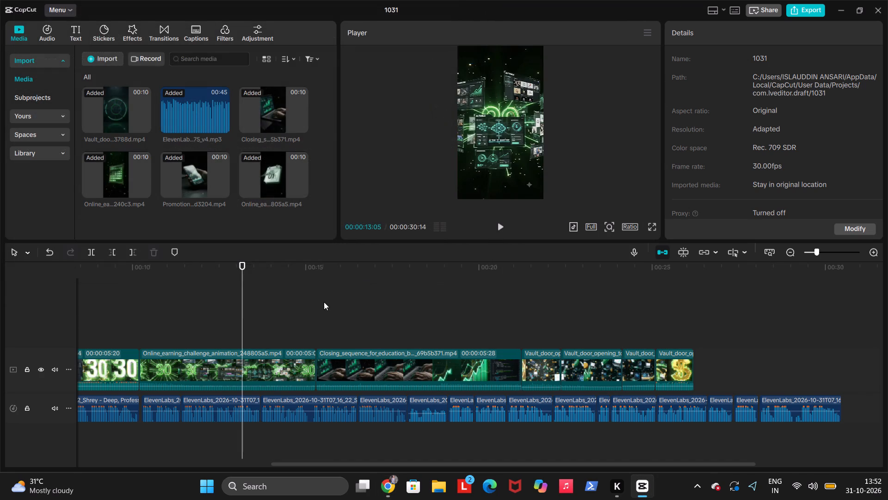
Review the edit from its beginning in full-screen playback, up to where the video track runs out.
{"action": "left_click", "coordinate": [324, 302]}
{"action": "left_click_drag", "start_coordinate": [324, 302], "coordinate": [0, 282]}
{"action": "key", "text": "space"}
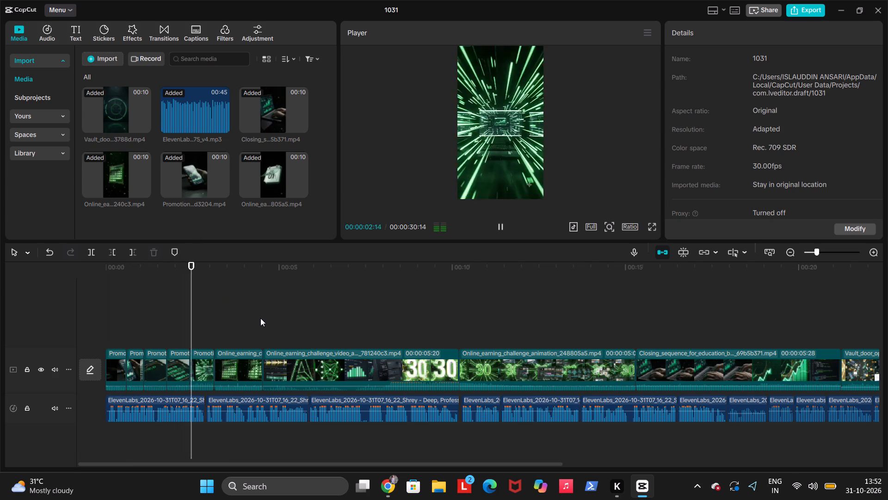
{"action": "left_click", "coordinate": [167, 333]}
{"action": "left_click_drag", "start_coordinate": [167, 333], "coordinate": [13, 318]}
{"action": "left_click", "coordinate": [13, 318]}
{"action": "left_click", "coordinate": [651, 232]}
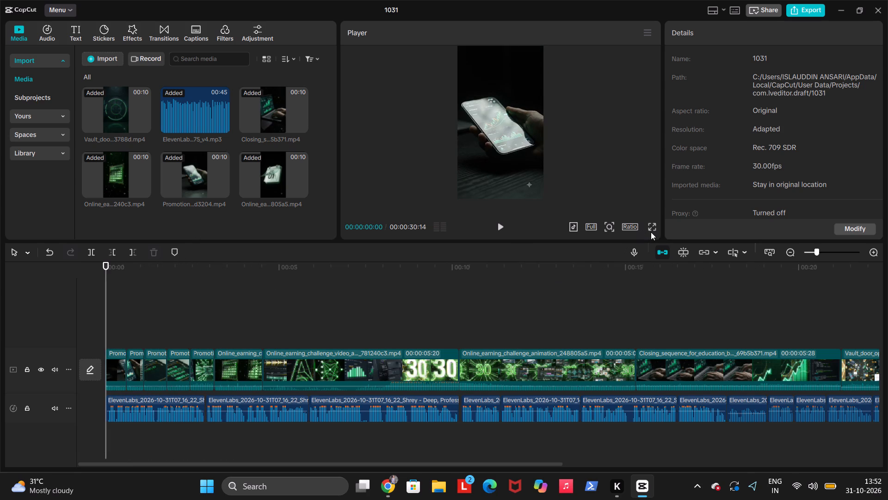
{"action": "left_click", "coordinate": [654, 225]}
{"action": "scroll", "coordinate": [654, 225], "scroll_direction": "up", "scroll_amount": 1}
{"action": "key", "text": "space"}
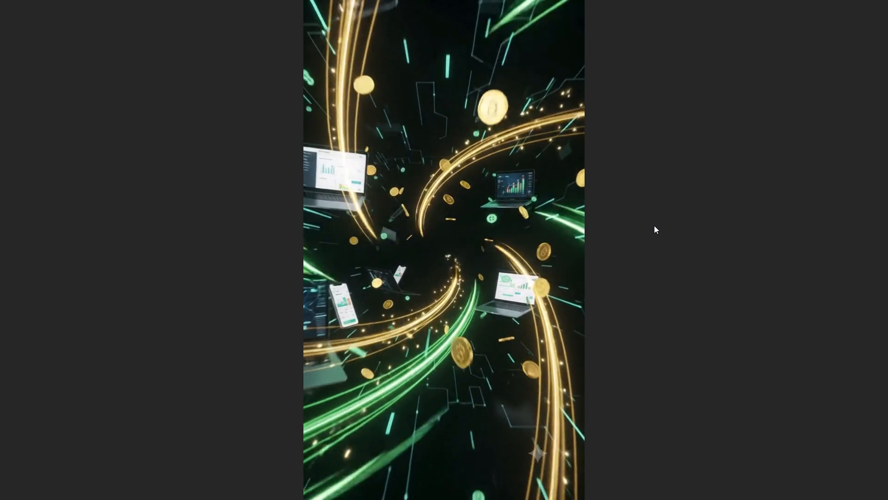
{"action": "key", "text": "F1"}
{"action": "key", "text": "Escape"}
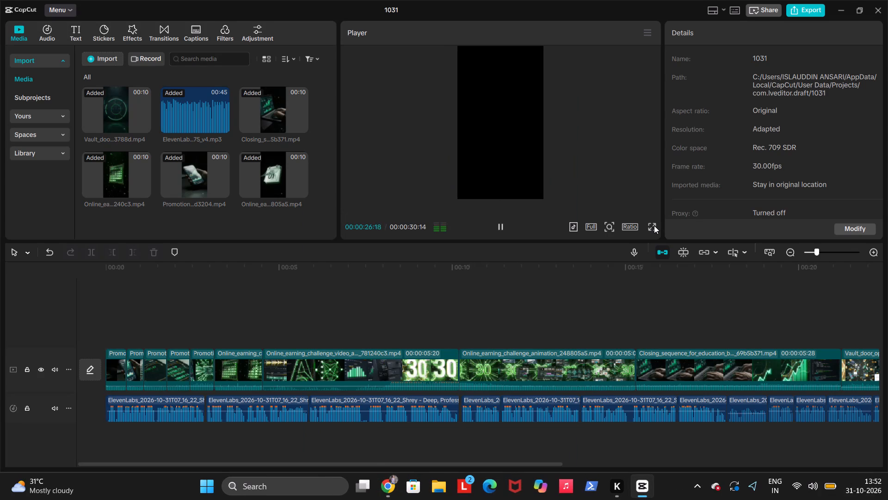
{"action": "key", "text": "space"}
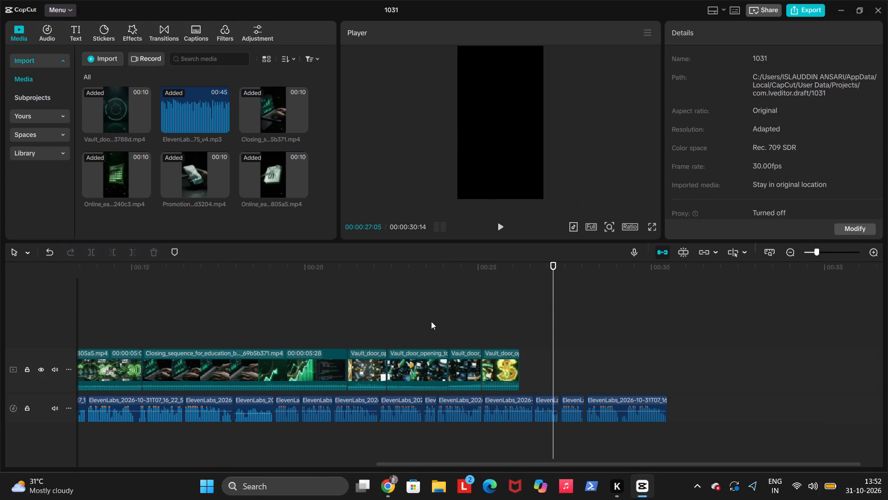
Check the vault-door and closing-sequence clips, and examine the short promotional clips at the start of the timeline.
{"action": "left_click", "coordinate": [431, 321]}
{"action": "left_click", "coordinate": [370, 324]}
{"action": "key", "text": "space"}
{"action": "key", "text": "space"}
{"action": "left_click", "coordinate": [232, 308]}
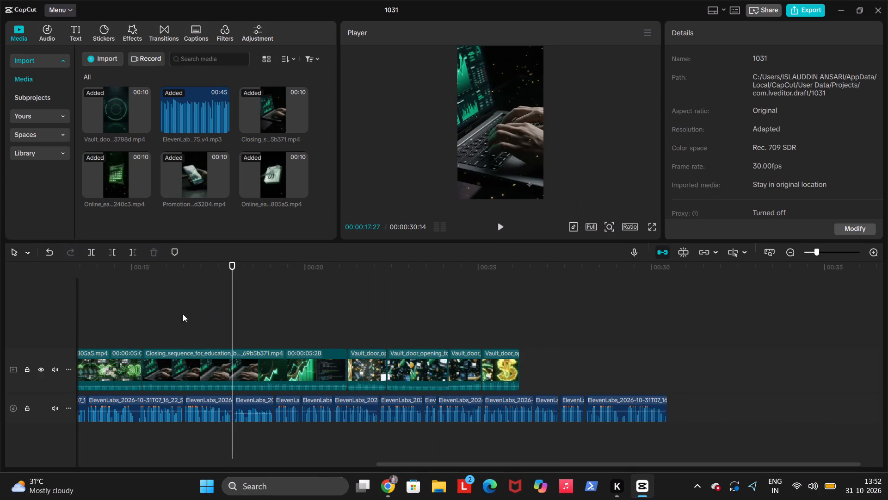
{"action": "left_click", "coordinate": [174, 316]}
{"action": "left_click", "coordinate": [166, 319]}
{"action": "left_click_drag", "start_coordinate": [166, 320], "coordinate": [175, 348]}
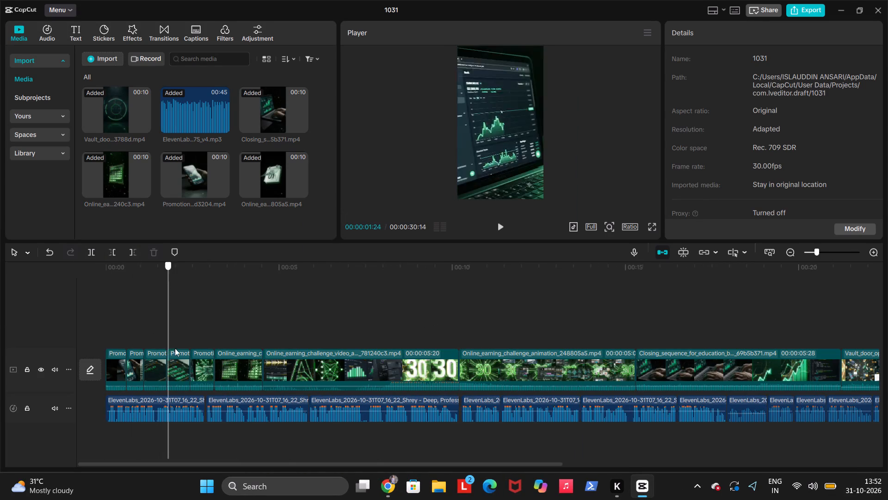
{"action": "left_click_drag", "start_coordinate": [175, 348], "coordinate": [128, 344]}
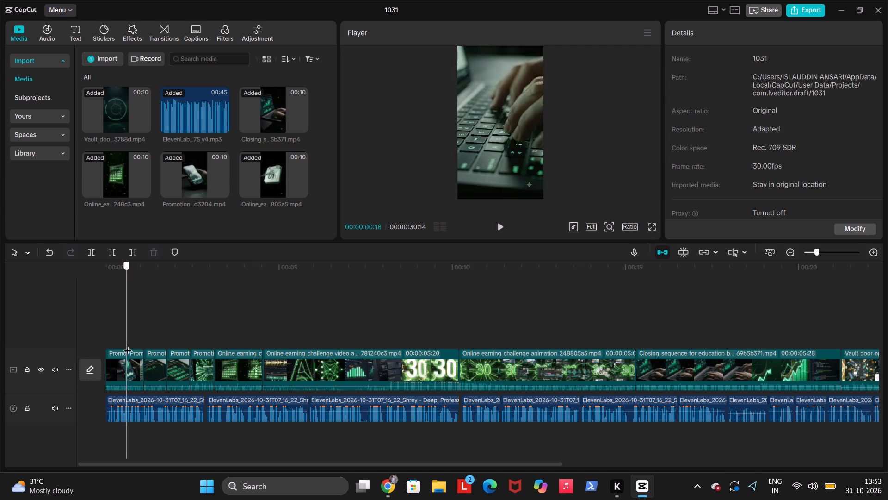
{"action": "left_click_drag", "start_coordinate": [128, 344], "coordinate": [131, 345]}
{"action": "left_click", "coordinate": [131, 345]}
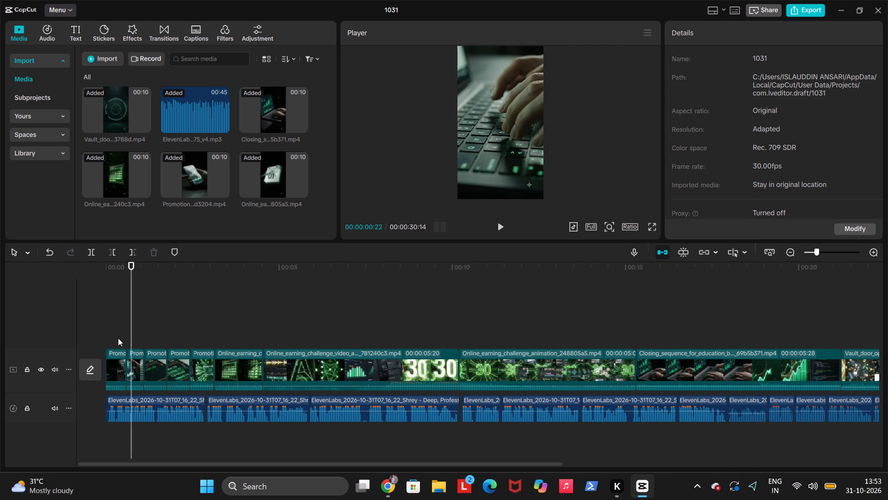
{"action": "left_click", "coordinate": [118, 338]}
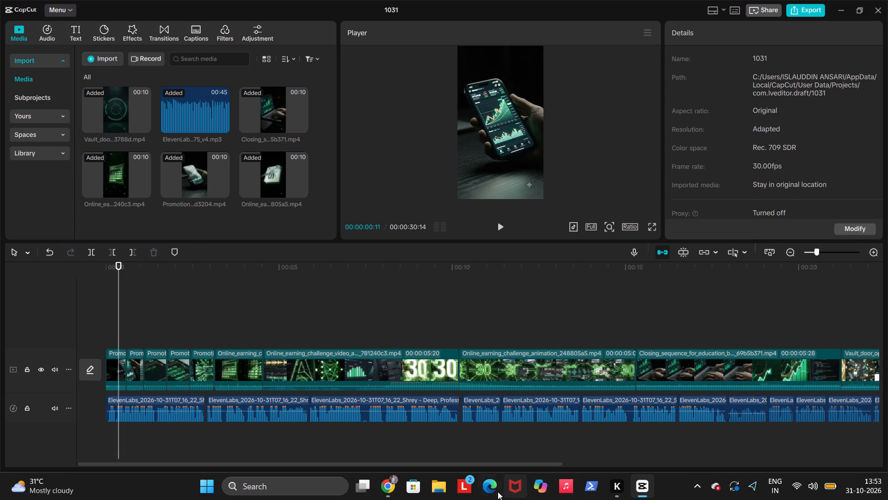
{"action": "left_click", "coordinate": [120, 316]}
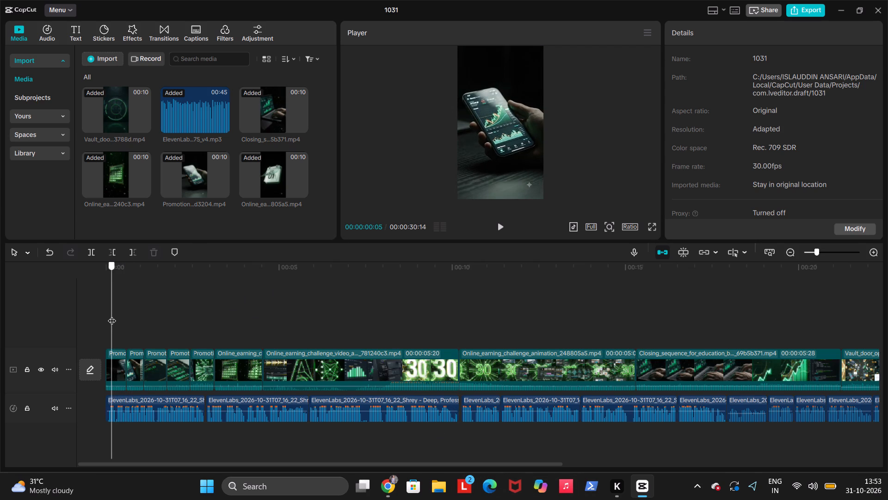
Split the closing-sequence clip at 00:00:21:06 and insert a copy of the opening phone clip there on the main video track.
{"action": "left_click", "coordinate": [119, 363]}
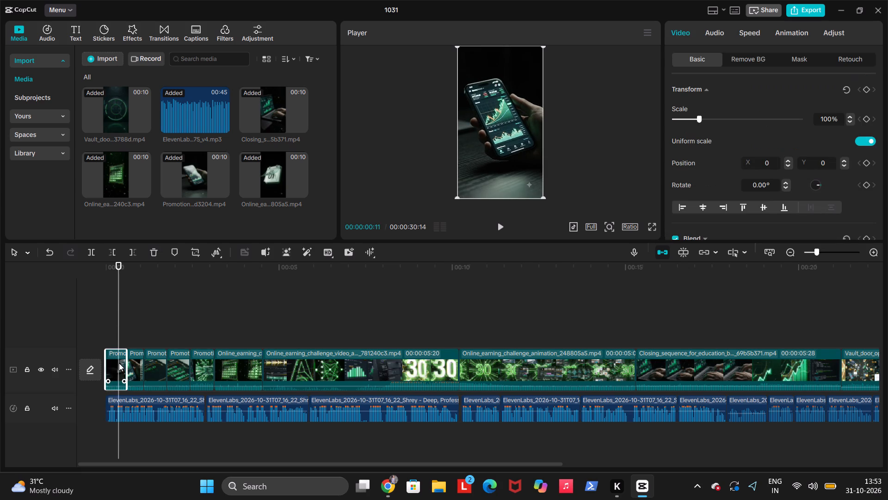
{"action": "scroll", "coordinate": [119, 363], "scroll_direction": "up", "scroll_amount": 1, "text": "ctrl"}
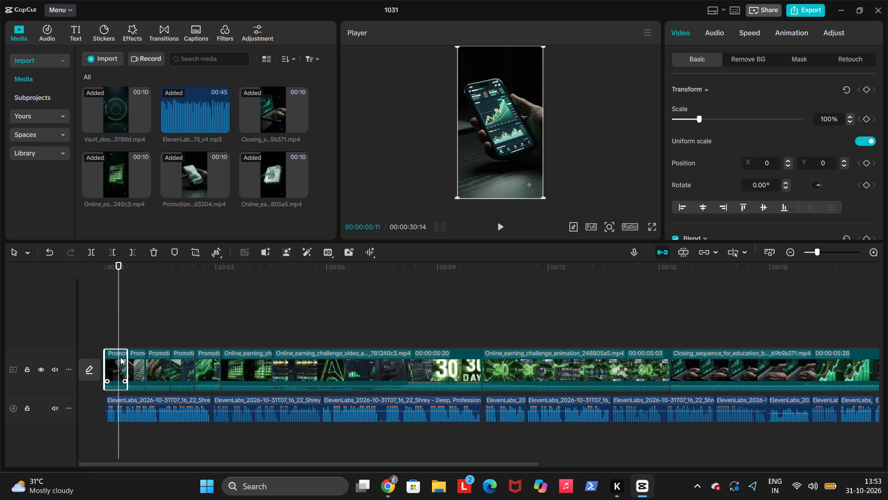
{"action": "key", "text": "ctrl+c"}
{"action": "left_click", "coordinate": [322, 313]}
{"action": "left_click_drag", "start_coordinate": [323, 313], "coordinate": [846, 313]}
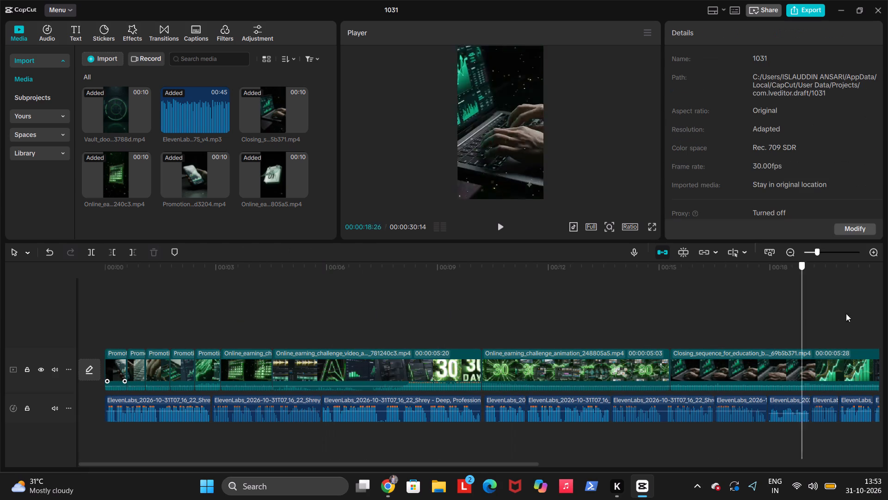
{"action": "left_click_drag", "start_coordinate": [846, 313], "coordinate": [439, 313]}
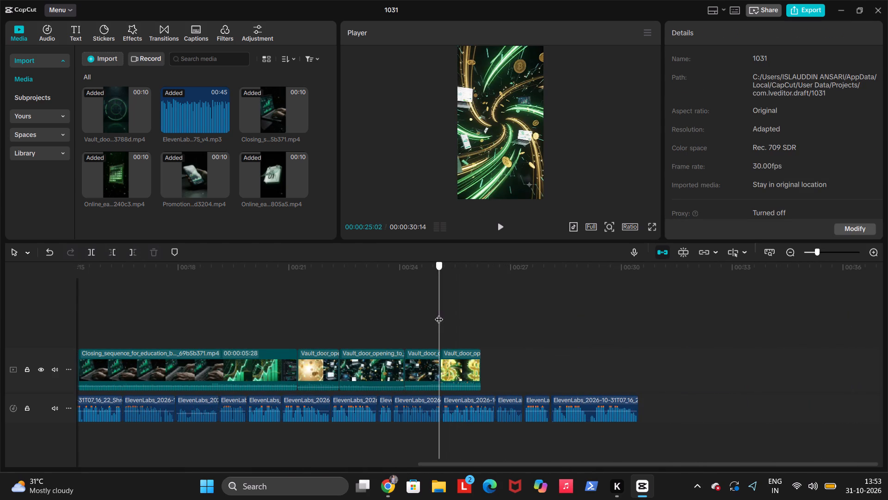
{"action": "left_click_drag", "start_coordinate": [439, 313], "coordinate": [295, 313]}
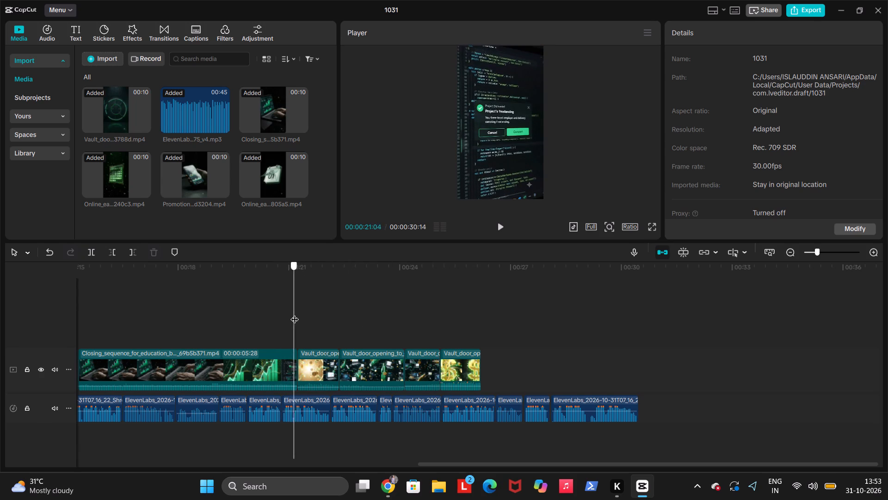
{"action": "left_click_drag", "start_coordinate": [295, 313], "coordinate": [296, 313]}
{"action": "key", "text": "ctrl+b"}
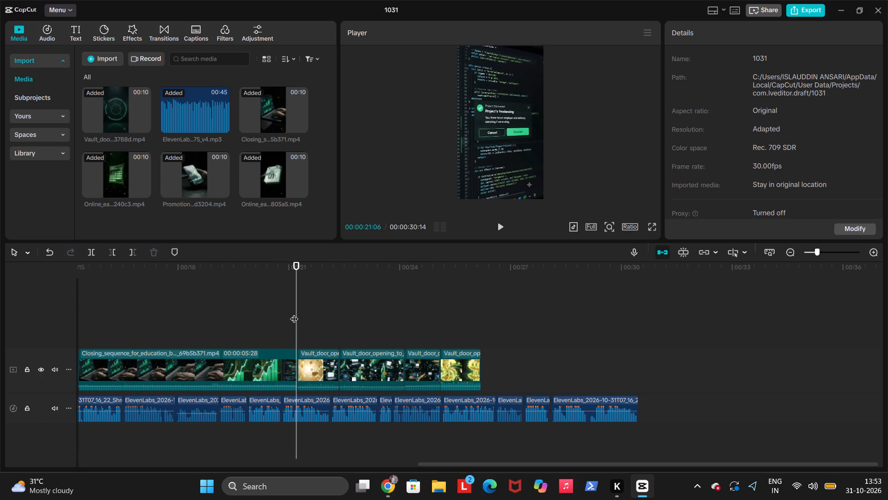
{"action": "key", "text": "ctrl+v"}
{"action": "left_click_drag", "start_coordinate": [305, 319], "coordinate": [305, 332]}
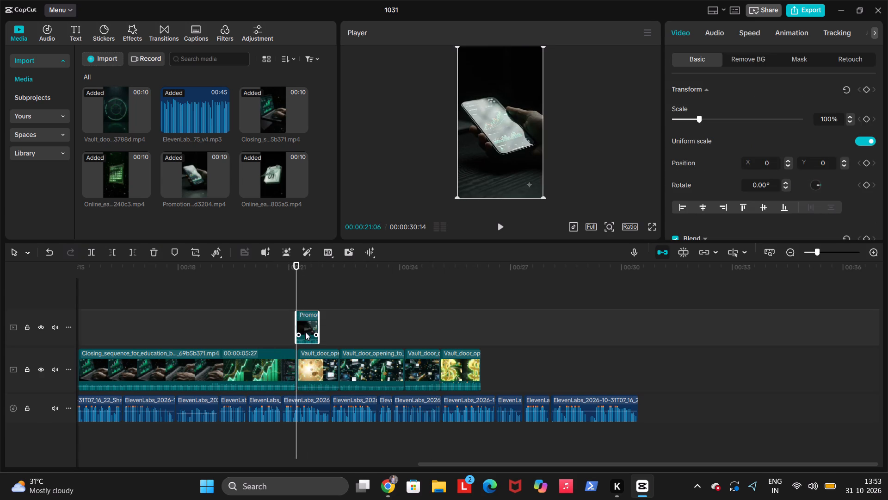
{"action": "left_click_drag", "start_coordinate": [305, 332], "coordinate": [302, 364]}
Scrub through the edit from its beginning to the end of the challenge animation clip to check the visuals.
{"action": "left_click", "coordinate": [290, 325]}
{"action": "left_click_drag", "start_coordinate": [290, 325], "coordinate": [0, 329]}
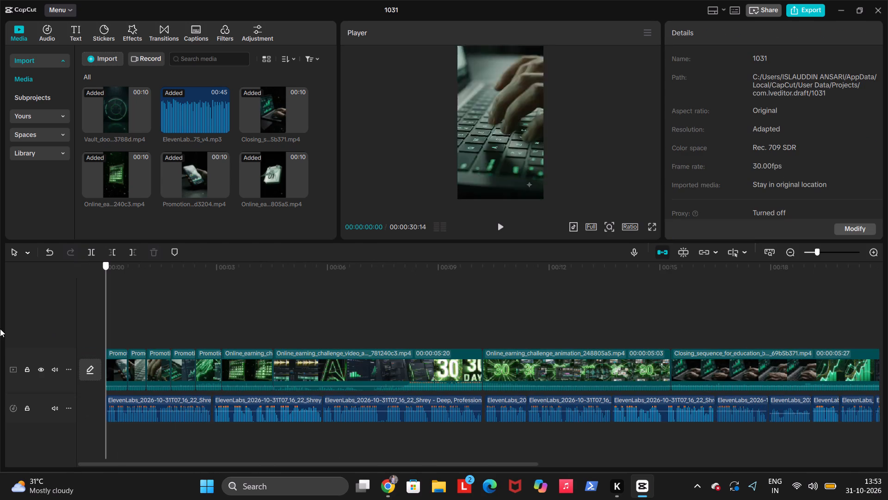
{"action": "left_click_drag", "start_coordinate": [0, 329], "coordinate": [162, 347]}
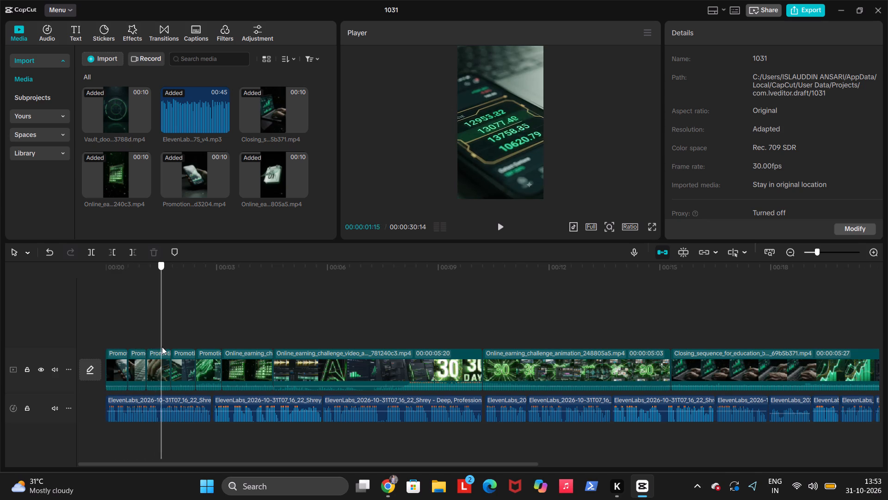
{"action": "left_click_drag", "start_coordinate": [162, 347], "coordinate": [216, 358]}
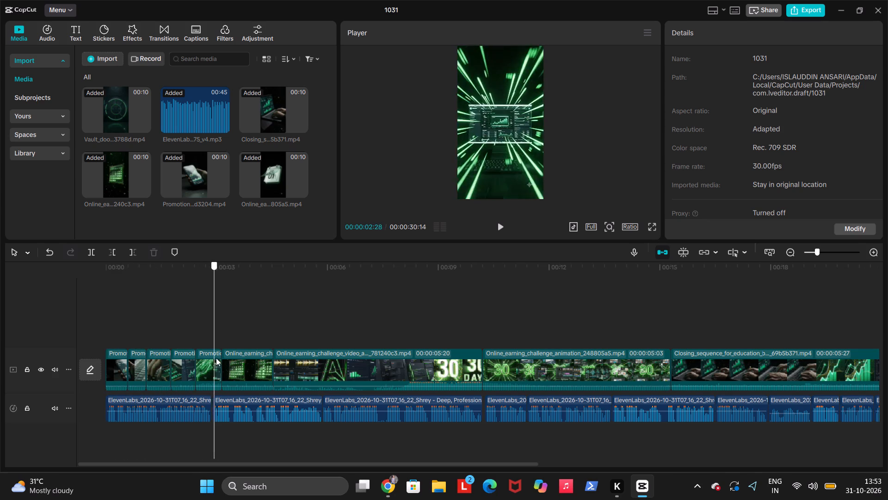
{"action": "left_click_drag", "start_coordinate": [216, 358], "coordinate": [305, 369]}
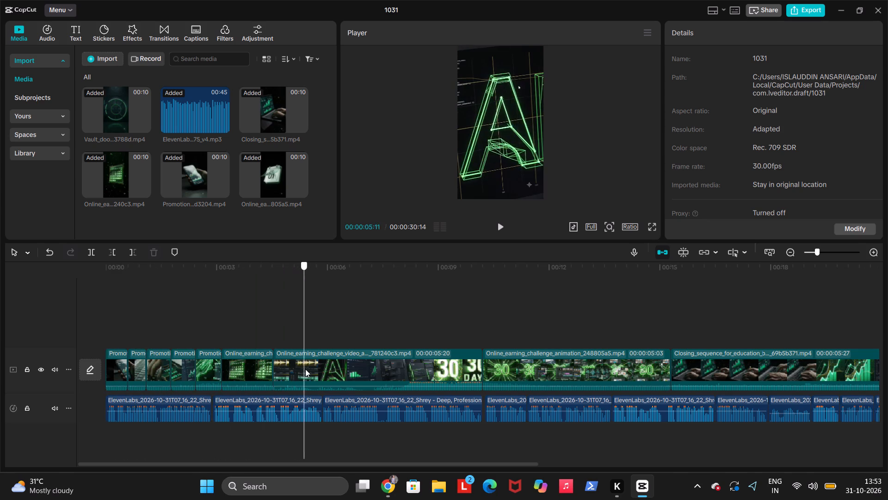
{"action": "left_click_drag", "start_coordinate": [305, 369], "coordinate": [353, 366]}
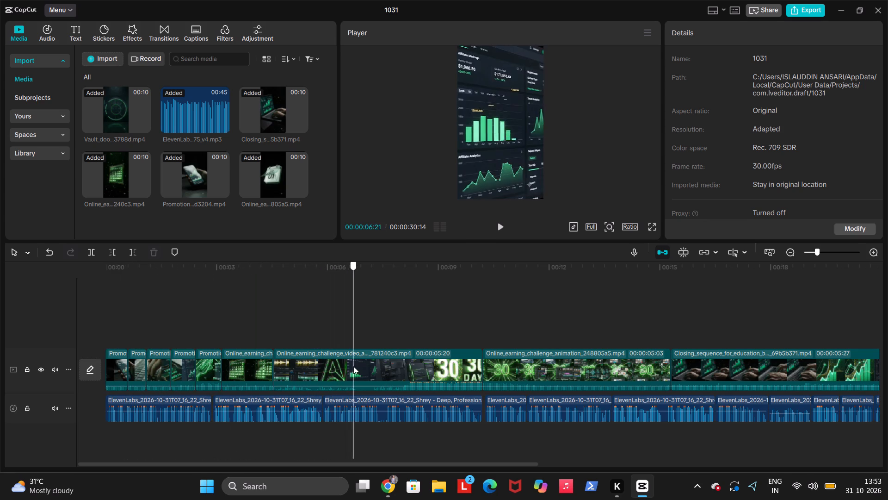
{"action": "left_click_drag", "start_coordinate": [353, 366], "coordinate": [437, 373]}
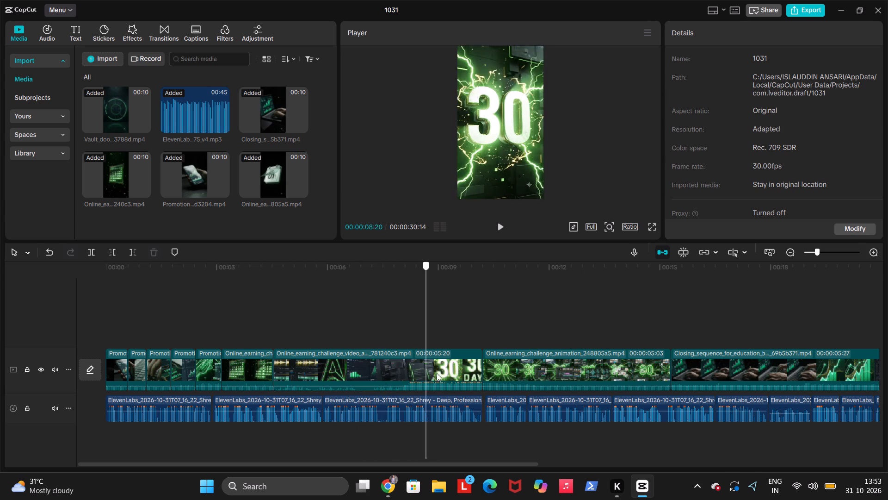
{"action": "left_click_drag", "start_coordinate": [437, 373], "coordinate": [548, 386]}
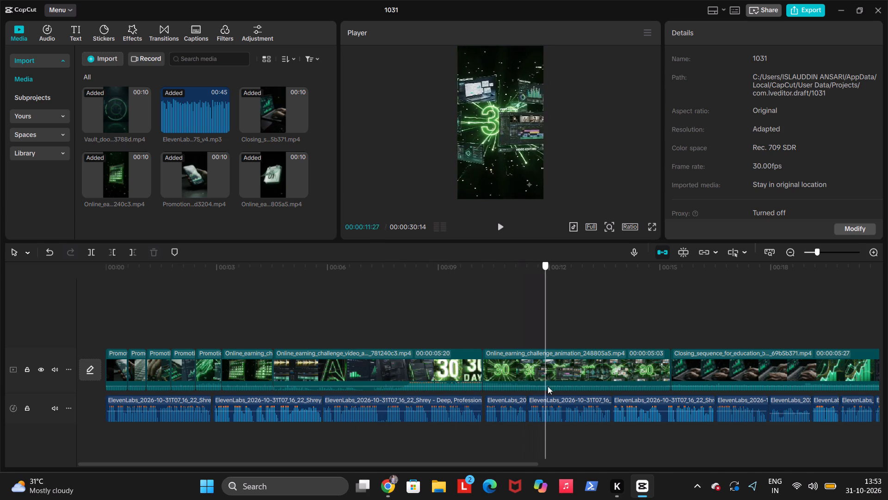
{"action": "left_click_drag", "start_coordinate": [548, 386], "coordinate": [572, 388]}
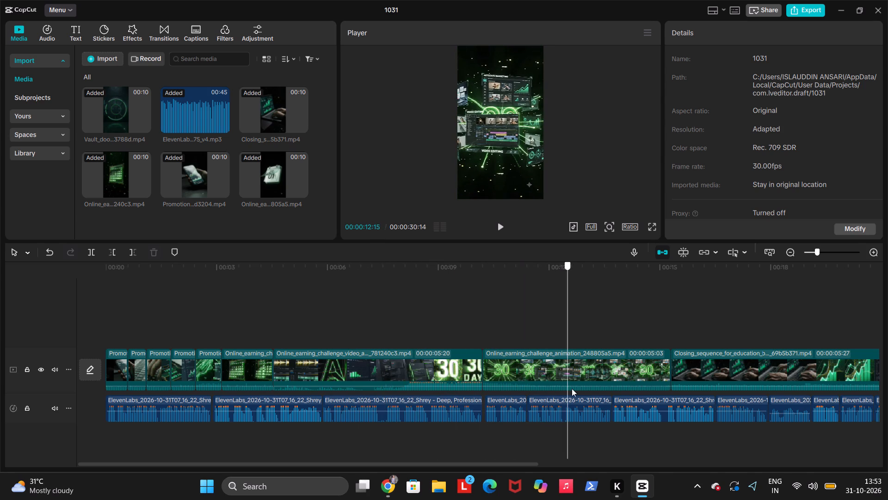
{"action": "left_click_drag", "start_coordinate": [572, 388], "coordinate": [622, 392]}
{"action": "left_click_drag", "start_coordinate": [623, 392], "coordinate": [665, 392]}
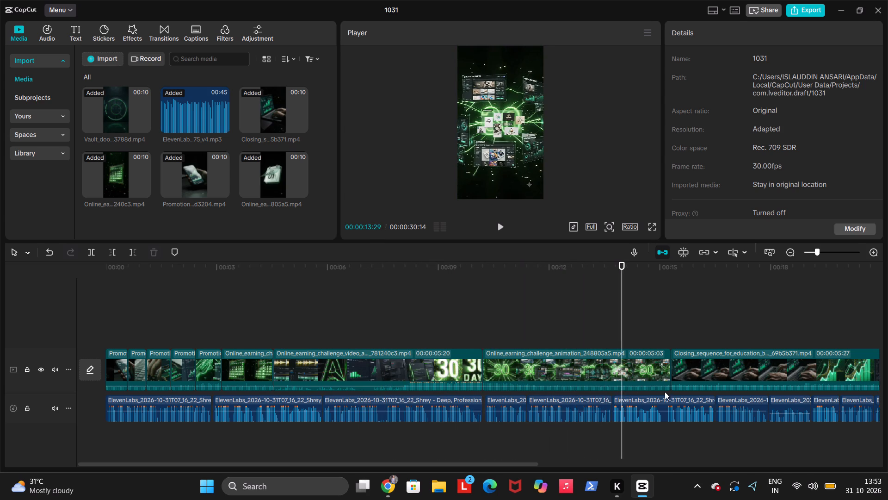
{"action": "left_click_drag", "start_coordinate": [665, 392], "coordinate": [583, 364]}
Play back the edit from the start into the closing-sequence clip, checking how the visuals match the voiceover.
{"action": "left_click", "coordinate": [370, 306]}
{"action": "left_click_drag", "start_coordinate": [370, 306], "coordinate": [0, 272]}
{"action": "double_click", "coordinate": [0, 272]}
{"action": "key", "text": "space"}
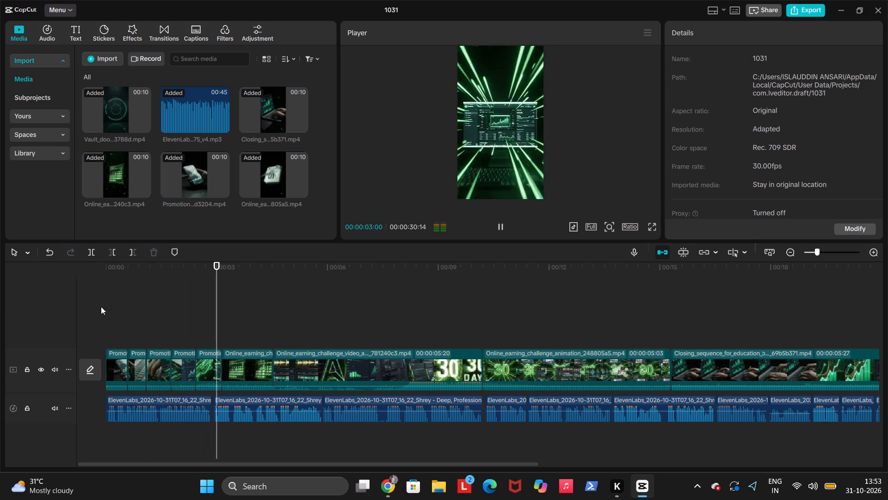
{"action": "key", "text": "space"}
{"action": "key", "text": "space"}
{"action": "left_click", "coordinate": [186, 325]}
{"action": "left_click", "coordinate": [192, 328]}
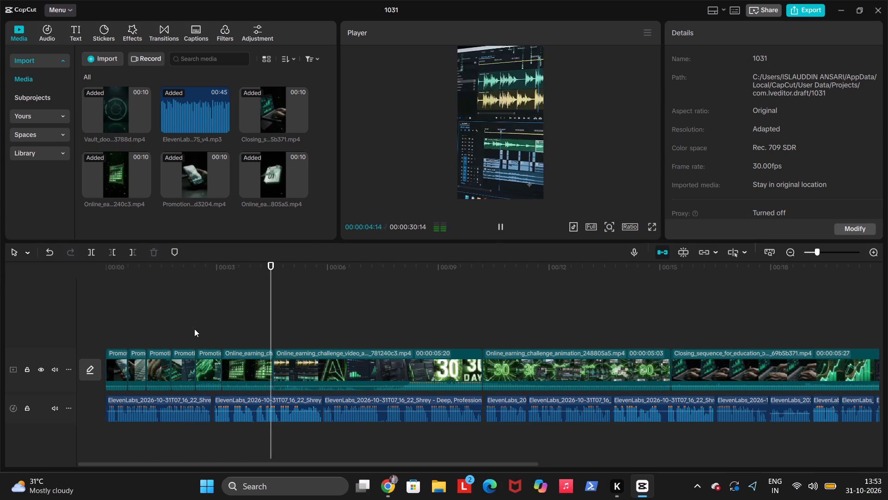
{"action": "left_click", "coordinate": [197, 330]}
{"action": "double_click", "coordinate": [197, 330]}
{"action": "key", "text": "space"}
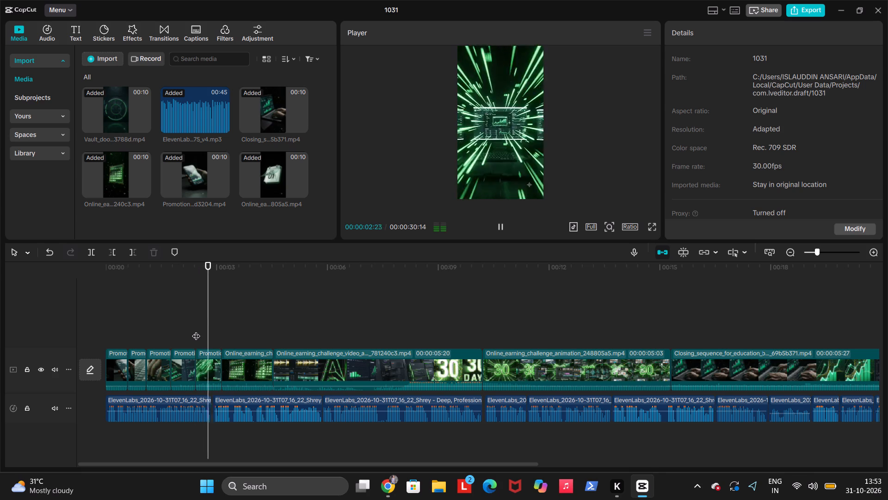
{"action": "key", "text": "space"}
{"action": "key", "text": "space"}
{"action": "key", "text": "space"}
{"action": "key", "text": "space"}
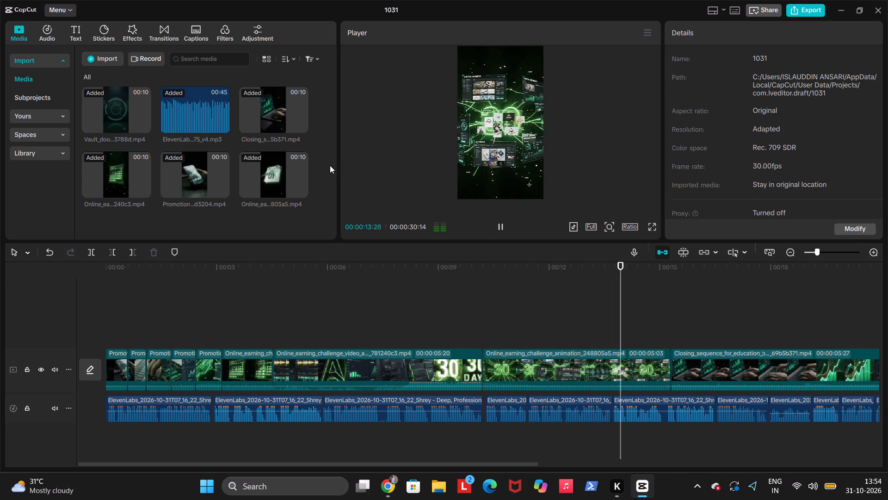
{"action": "key", "text": "space"}
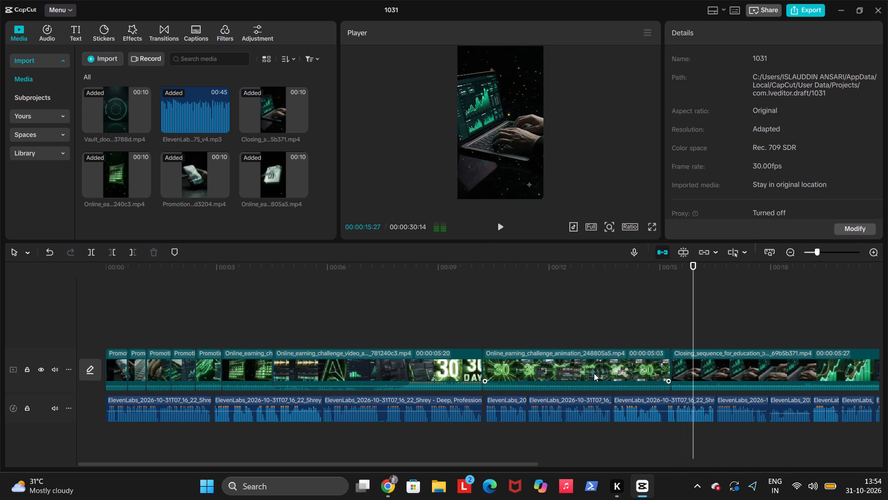
Slow the online-earning challenge animation clip on the main video track to 0.9x speed.
{"action": "left_click", "coordinate": [594, 373]}
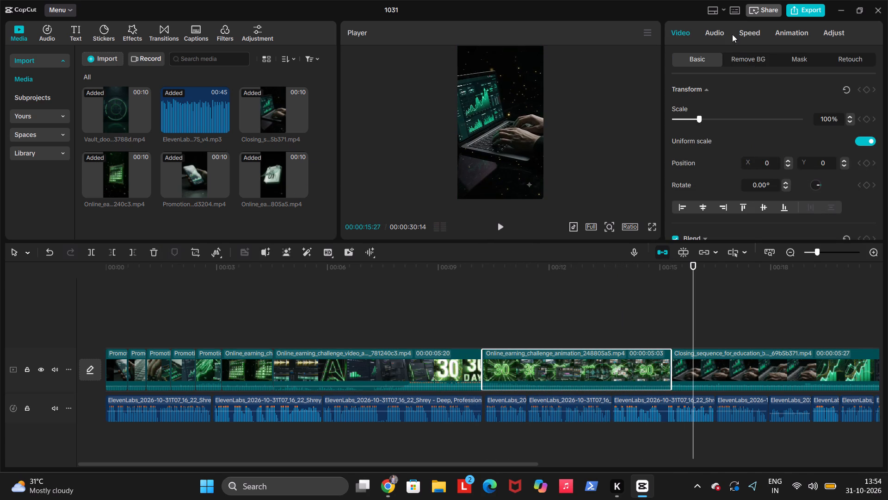
{"action": "left_click", "coordinate": [749, 29]}
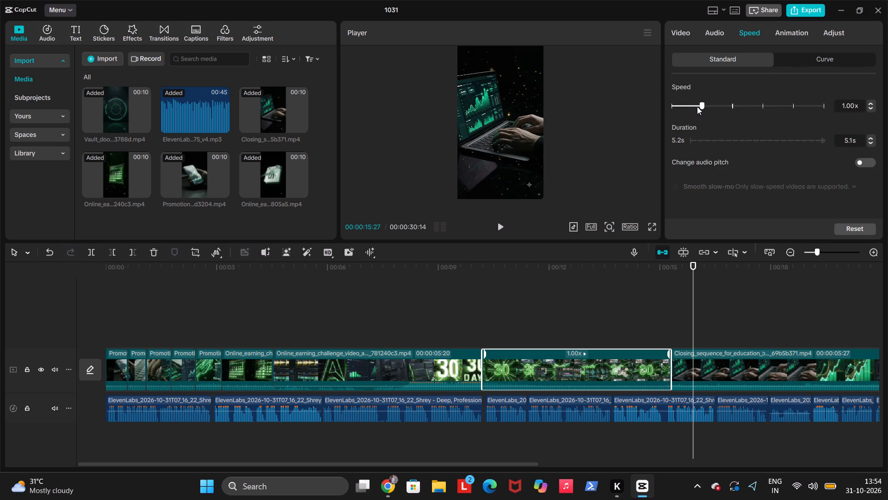
{"action": "left_click", "coordinate": [697, 105]}
Play back the slowed challenge animation clip through into the closing sequence to check its timing against the voiceover.
{"action": "left_click", "coordinate": [514, 321]}
{"action": "left_click_drag", "start_coordinate": [513, 321], "coordinate": [494, 321]}
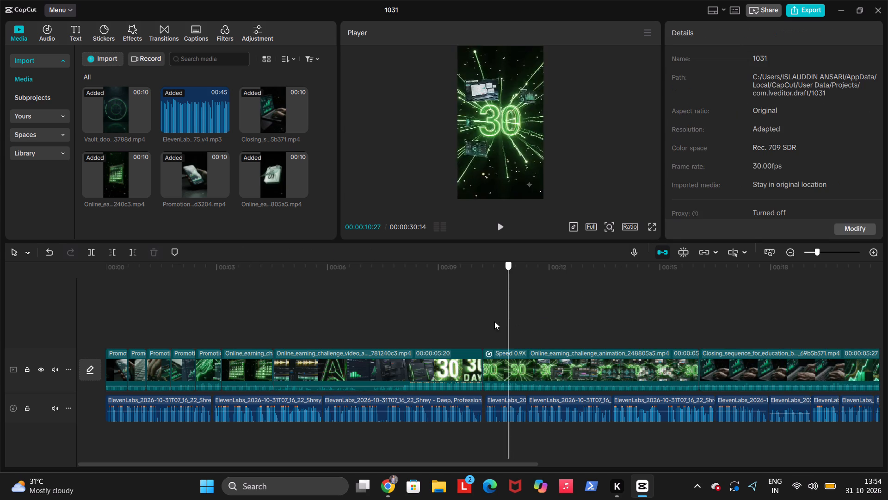
{"action": "left_click_drag", "start_coordinate": [494, 321], "coordinate": [479, 319]}
{"action": "key", "text": "space"}
{"action": "key", "text": "space"}
{"action": "key", "text": "space"}
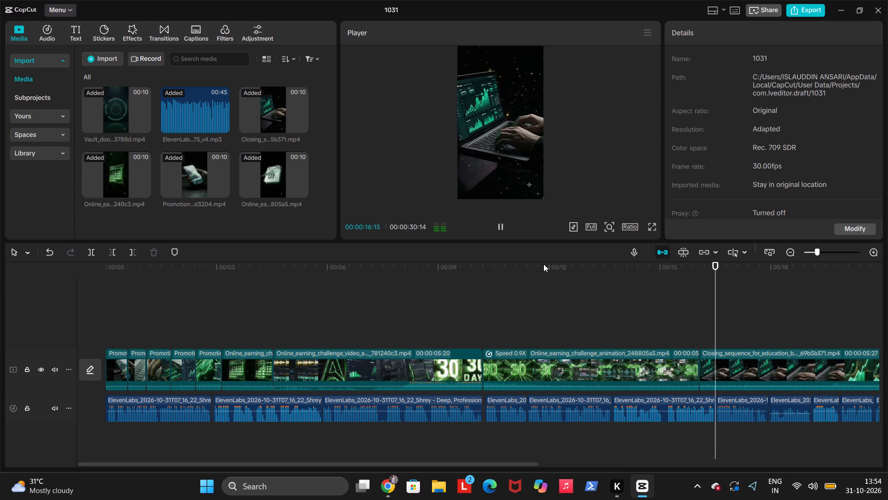
{"action": "left_click", "coordinate": [701, 329]}
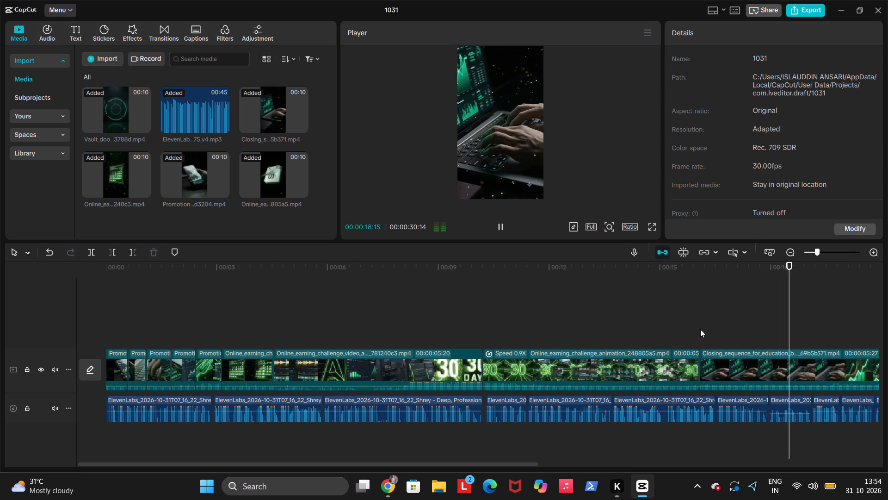
Set the closing-sequence clip's audio volume to -3.7 dB and listen to the section.
{"action": "left_click", "coordinate": [722, 361]}
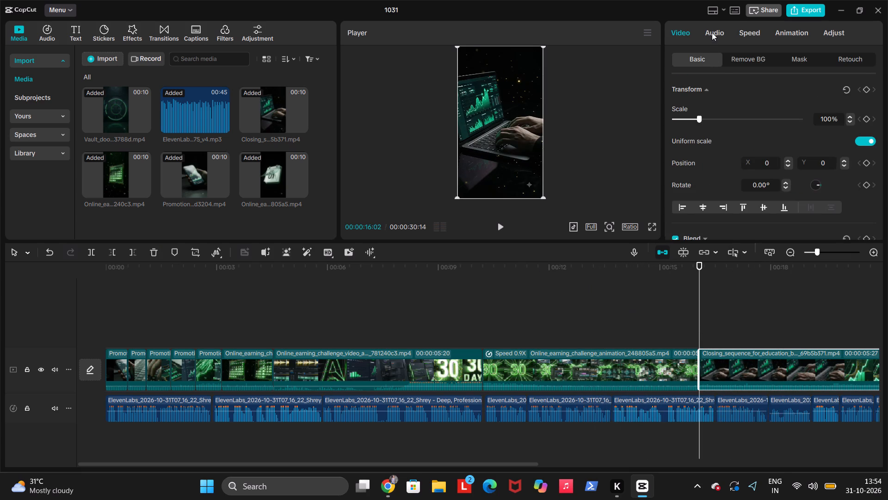
{"action": "left_click", "coordinate": [712, 32]}
{"action": "left_click", "coordinate": [761, 120]}
{"action": "key", "text": "space"}
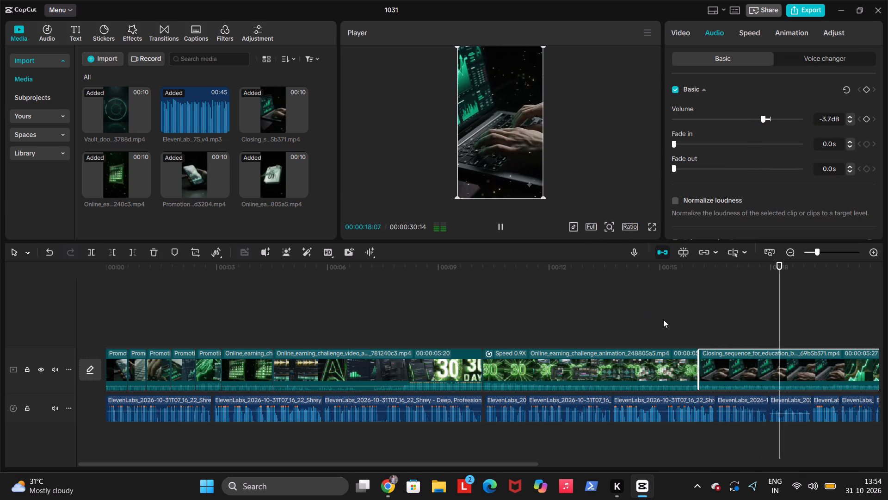
{"action": "key", "text": "space"}
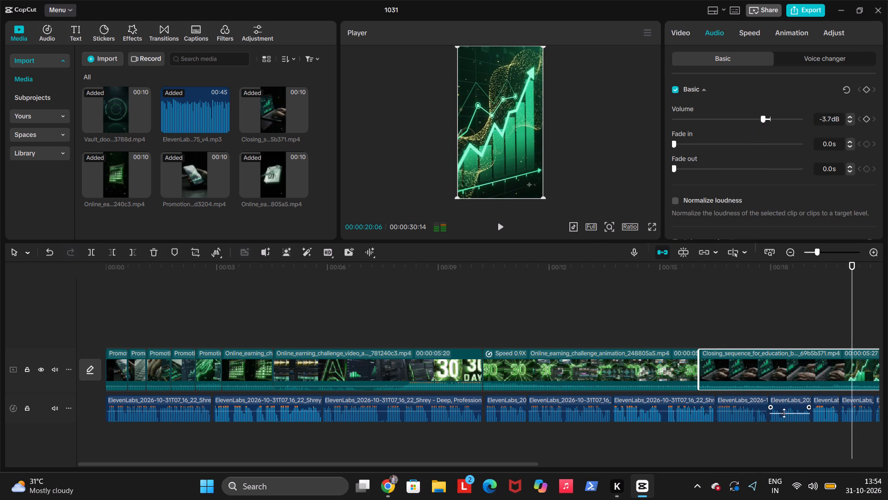
Set the volume of the short voiceover segment starting at about 00:18 to 9.0 dB.
{"action": "left_click", "coordinate": [788, 415]}
{"action": "left_click", "coordinate": [788, 414]}
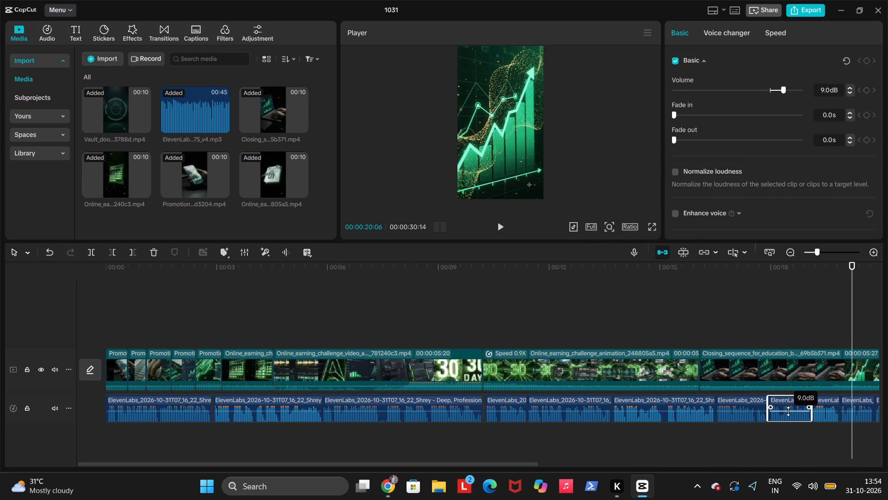
Play back the closing sequence with the adjusted audio and scrub back over the challenge animation section.
{"action": "left_click", "coordinate": [715, 327]}
{"action": "key", "text": "space"}
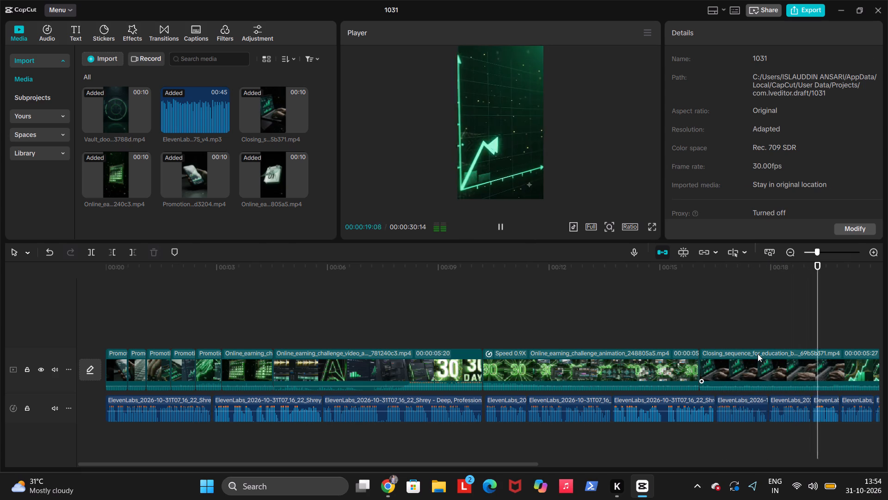
{"action": "scroll", "coordinate": [758, 354], "scroll_direction": "left", "scroll_amount": 1}
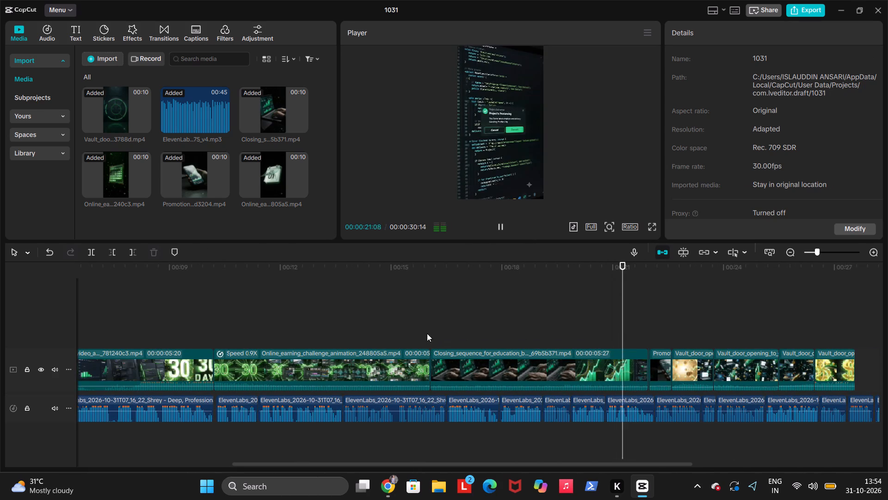
{"action": "left_click", "coordinate": [415, 332]}
{"action": "scroll", "coordinate": [415, 332], "scroll_direction": "up", "scroll_amount": 1}
{"action": "scroll", "coordinate": [414, 331], "scroll_direction": "down", "scroll_amount": 8}
{"action": "left_click_drag", "start_coordinate": [391, 331], "coordinate": [375, 328]}
{"action": "scroll", "coordinate": [361, 324], "scroll_direction": "up", "scroll_amount": 1}
{"action": "scroll", "coordinate": [359, 323], "scroll_direction": "down", "scroll_amount": 2}
{"action": "left_click_drag", "start_coordinate": [353, 322], "coordinate": [349, 322]}
{"action": "left_click", "coordinate": [336, 321]}
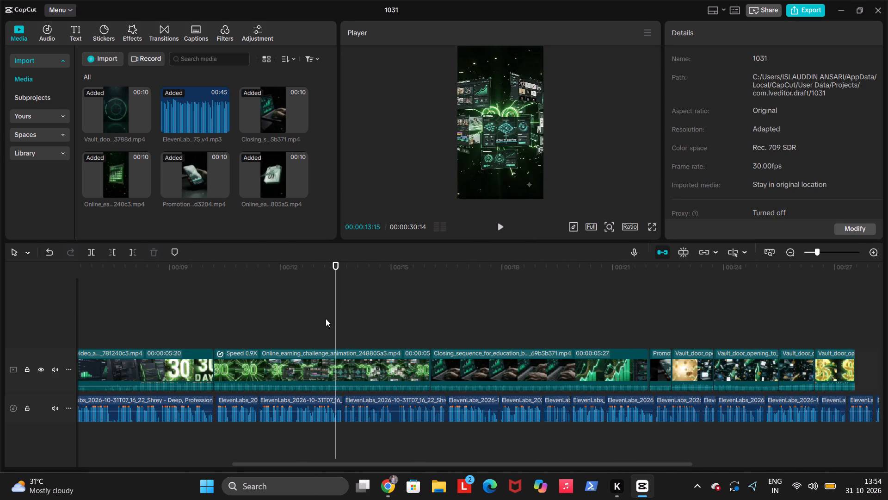
{"action": "left_click_drag", "start_coordinate": [326, 319], "coordinate": [309, 319]}
{"action": "scroll", "coordinate": [368, 339], "scroll_direction": "down", "scroll_amount": 2}
Switch to Chrome and open the Pinterest site in a new tab by searching Google for "pintrest".
{"action": "left_click", "coordinate": [376, 483]}
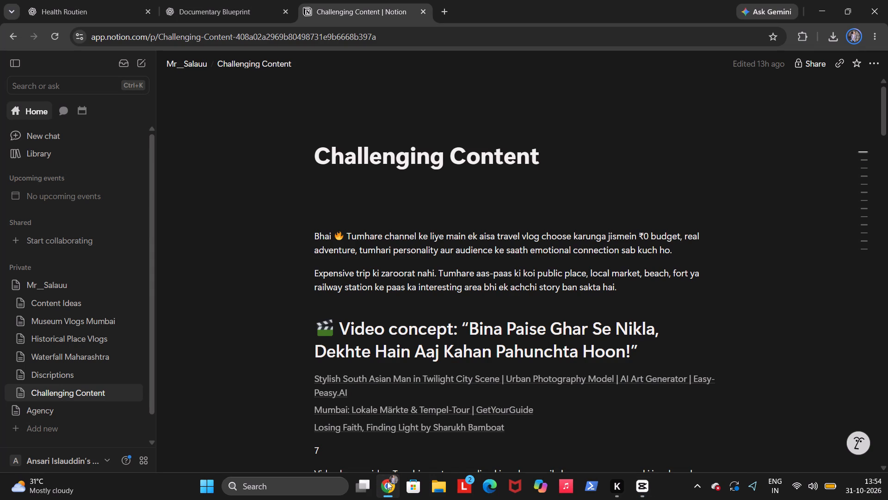
{"action": "left_click", "coordinate": [444, 13]}
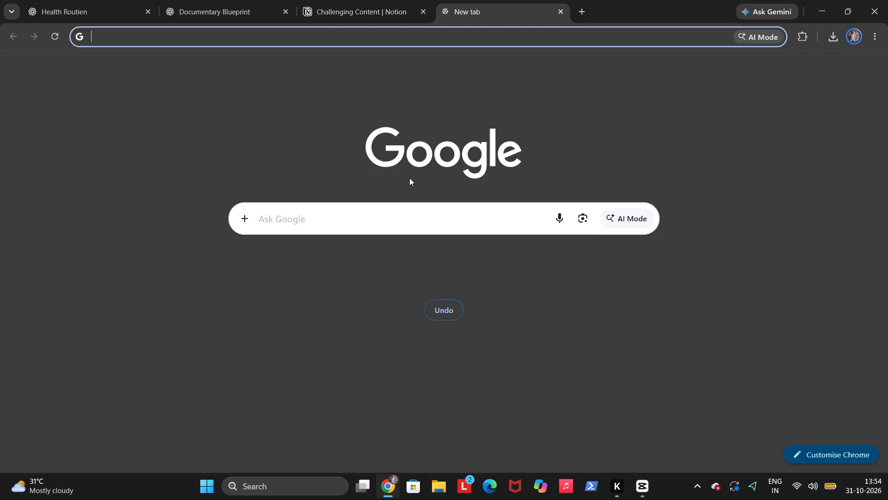
{"action": "left_click", "coordinate": [372, 214]}
{"action": "type", "text": "pintrest"}
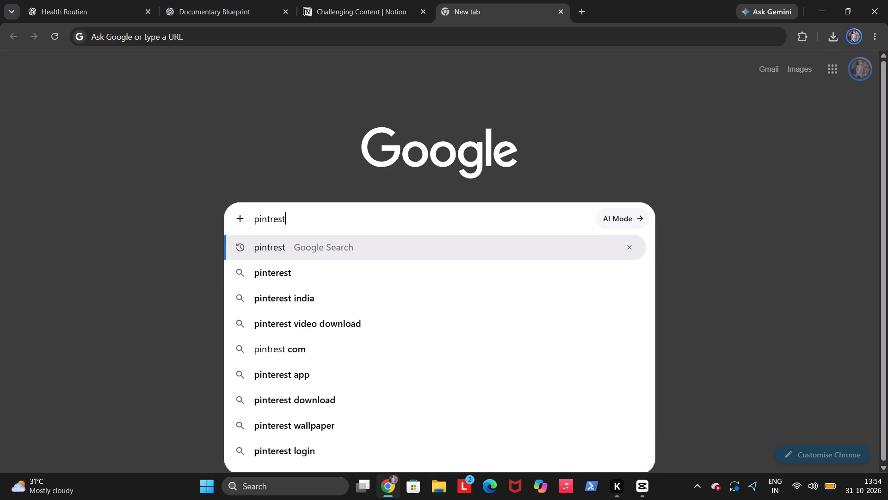
{"action": "key", "text": "Return"}
{"action": "left_click", "coordinate": [164, 186]}
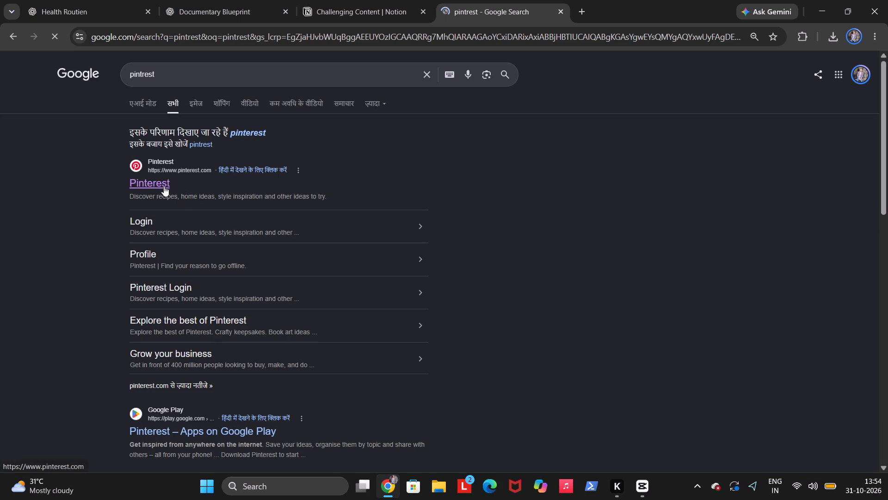
Close the Challenging Content Notion page and bring up the Documentary Blueprint chat with the video prompt.
{"action": "left_click", "coordinate": [364, 0]}
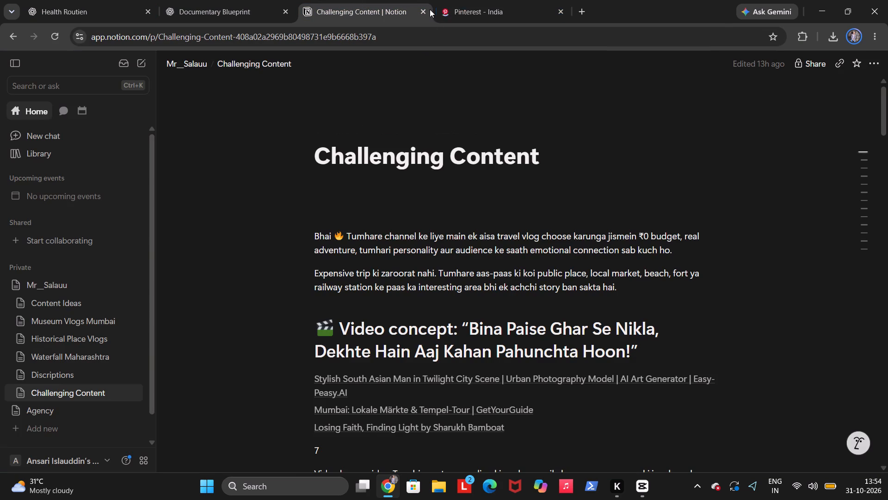
{"action": "left_click", "coordinate": [426, 9]}
{"action": "left_click", "coordinate": [250, 0]}
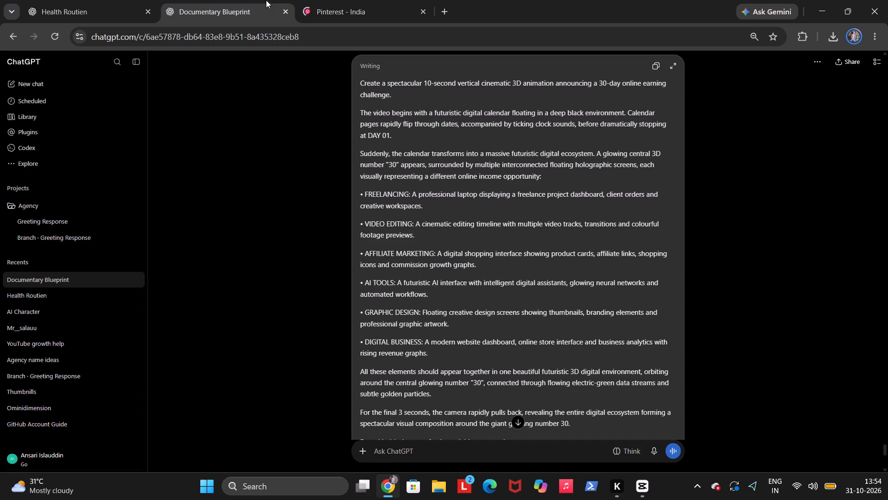
Search Pinterest for "affilate marketing videos" and browse the resulting pins for usable footage.
{"action": "left_click", "coordinate": [330, 0]}
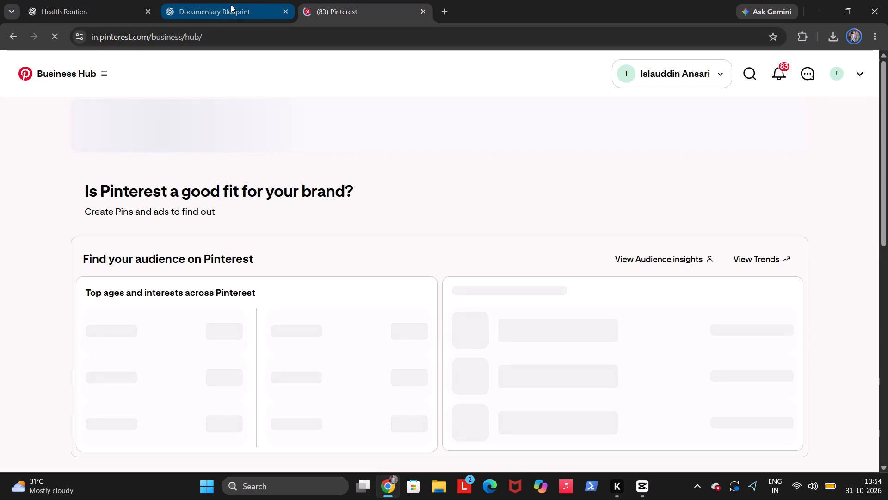
{"action": "left_click", "coordinate": [742, 73]}
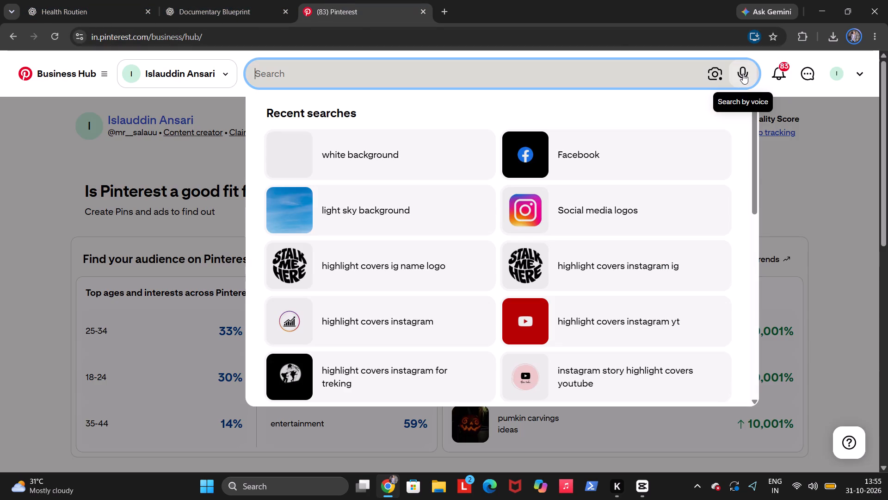
{"action": "key", "text": "a"}
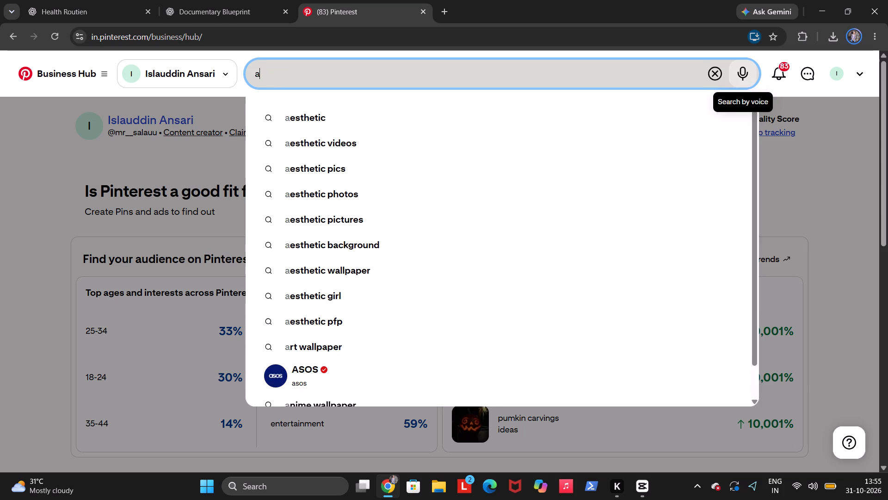
{"action": "key", "text": "BackSpace"}
{"action": "type", "text": "affilat"}
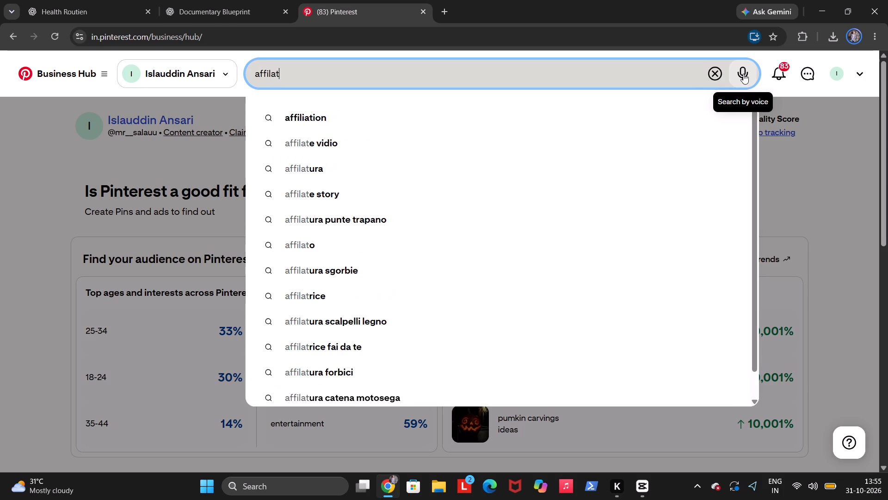
{"action": "type", "text": "e"}
{"action": "key", "text": "space"}
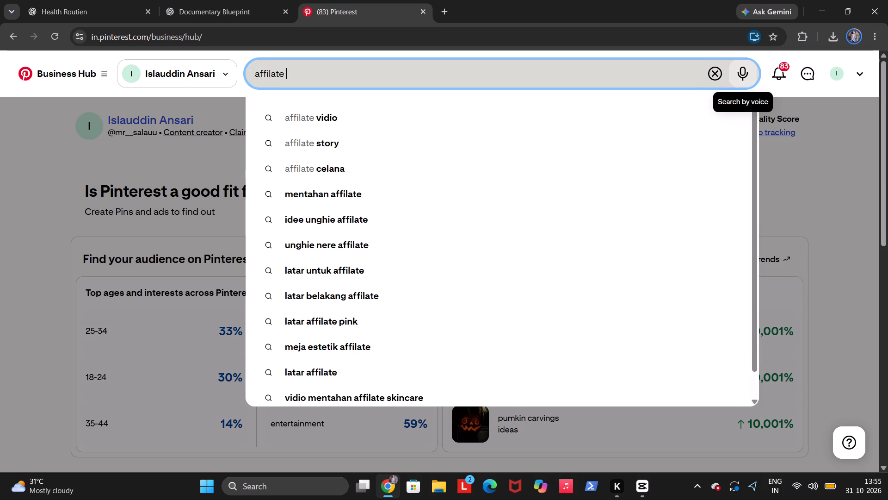
{"action": "type", "text": "marketing"}
{"action": "key", "text": "space"}
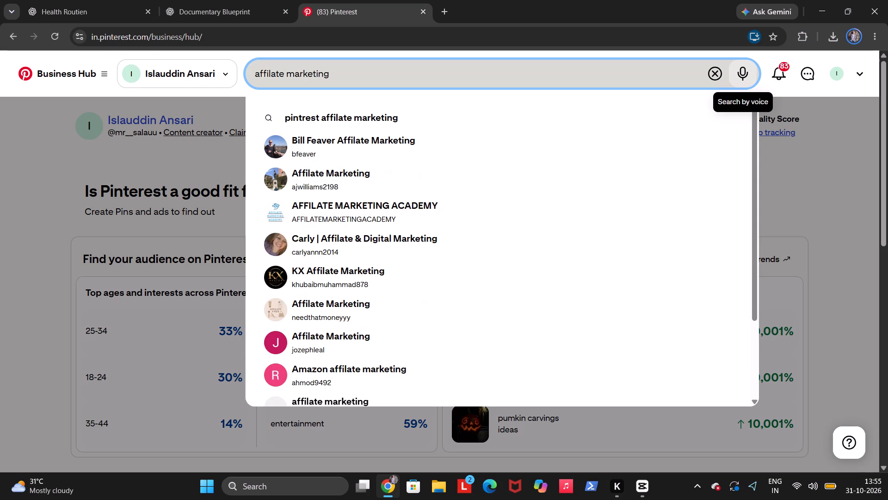
{"action": "type", "text": "videos"}
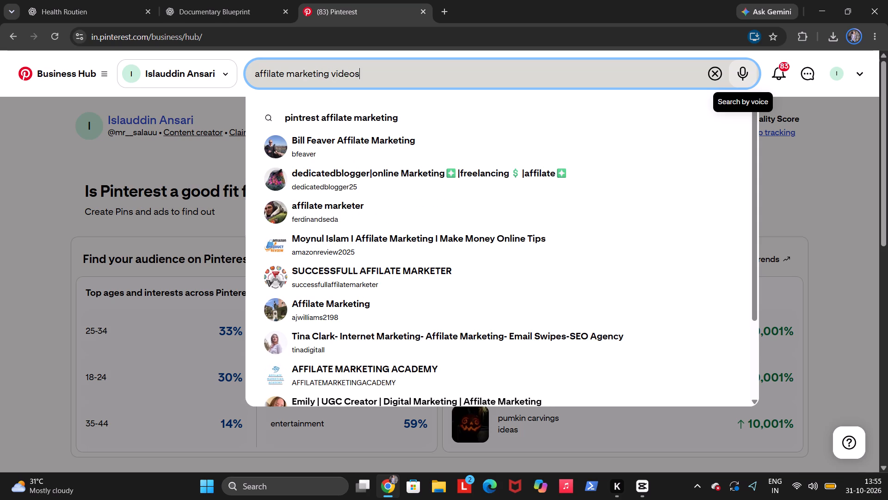
{"action": "key", "text": "Return"}
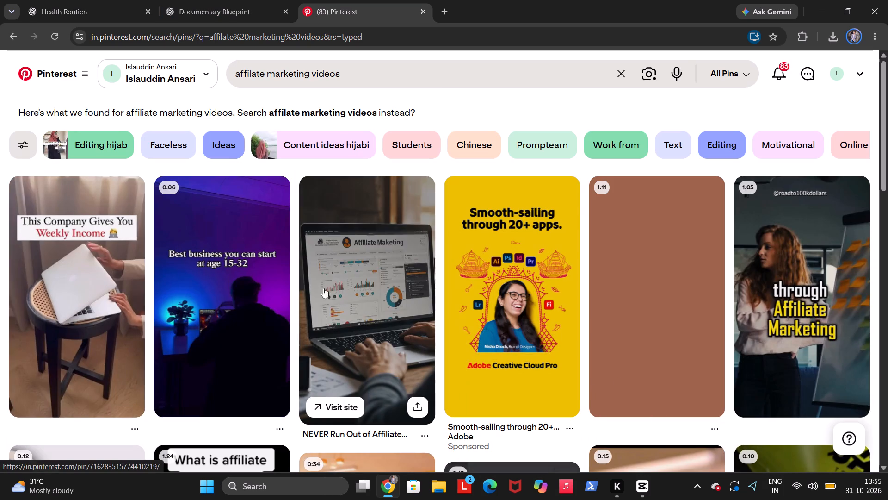
{"action": "scroll", "coordinate": [236, 322], "scroll_direction": "down", "scroll_amount": 4}
{"action": "scroll", "coordinate": [531, 321], "scroll_direction": "down", "scroll_amount": 2}
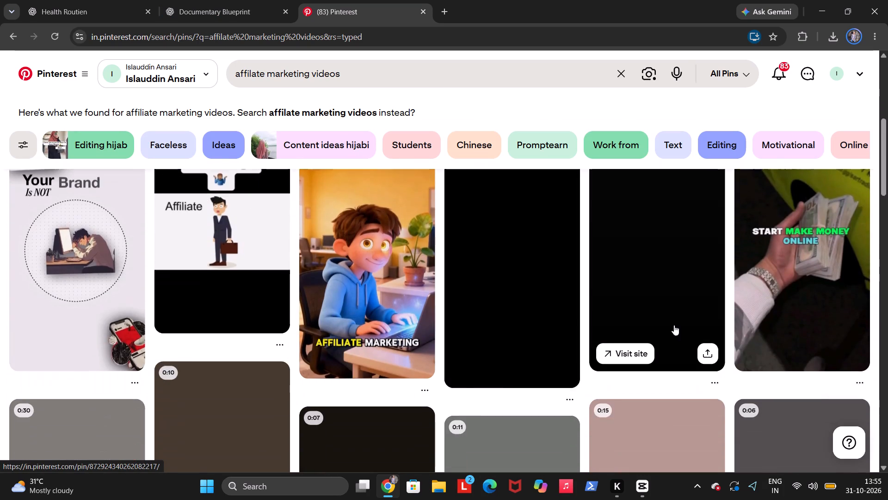
{"action": "scroll", "coordinate": [674, 325], "scroll_direction": "down", "scroll_amount": 3}
{"action": "scroll", "coordinate": [611, 465], "scroll_direction": "down", "scroll_amount": 1}
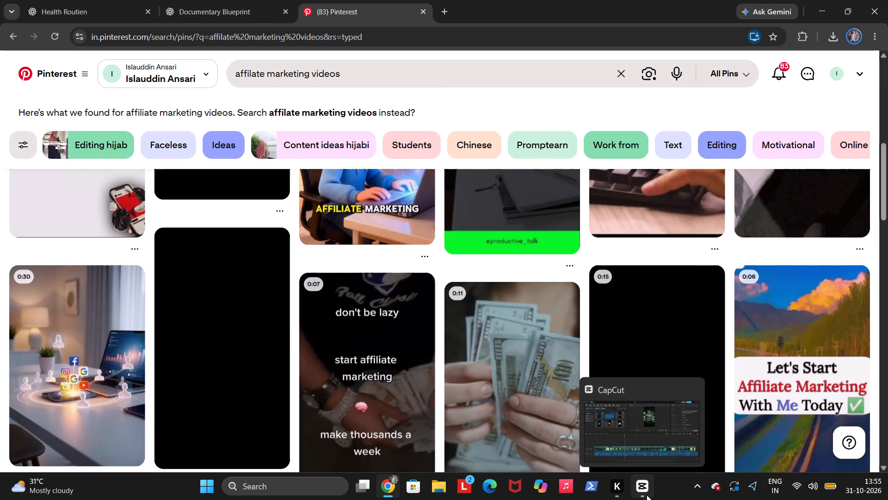
Switch to CapCut and review the challenge animation and the start of the closing sequence against the voiceover.
{"action": "left_click", "coordinate": [647, 495]}
{"action": "key", "text": "space"}
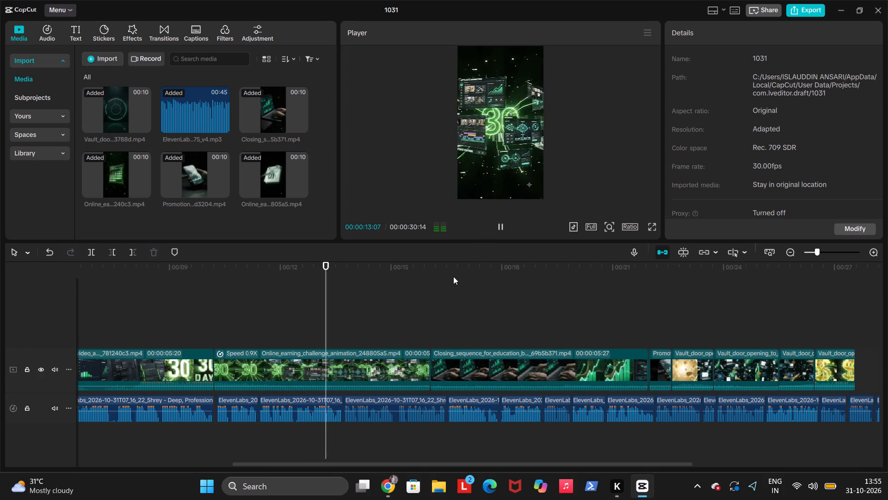
{"action": "left_click", "coordinate": [210, 323]}
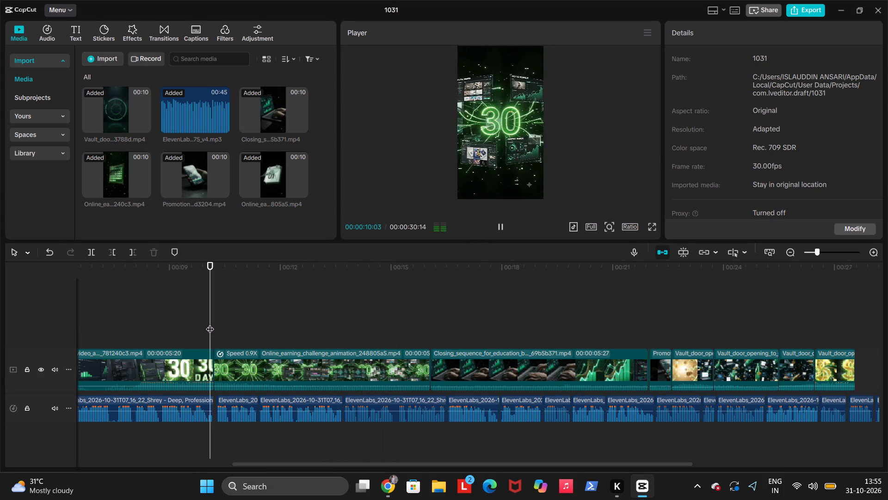
{"action": "key", "text": "space"}
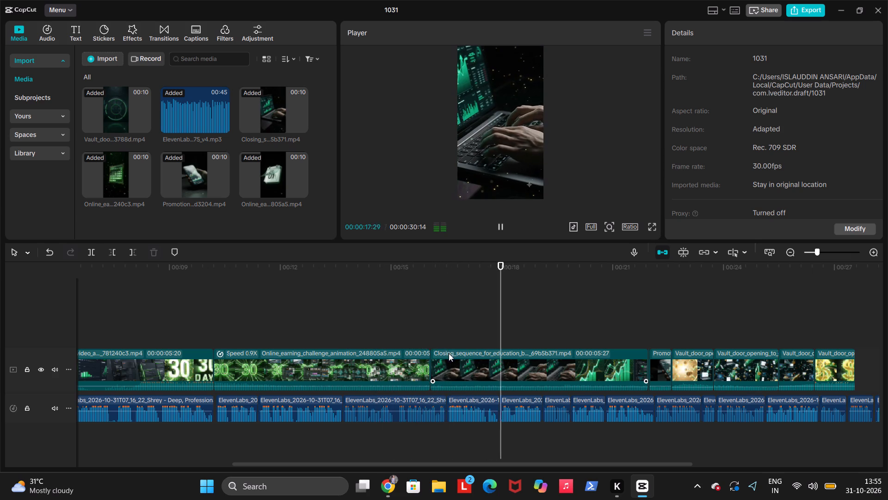
{"action": "key", "text": "space"}
{"action": "left_click", "coordinate": [387, 336]}
{"action": "left_click_drag", "start_coordinate": [385, 335], "coordinate": [86, 332]}
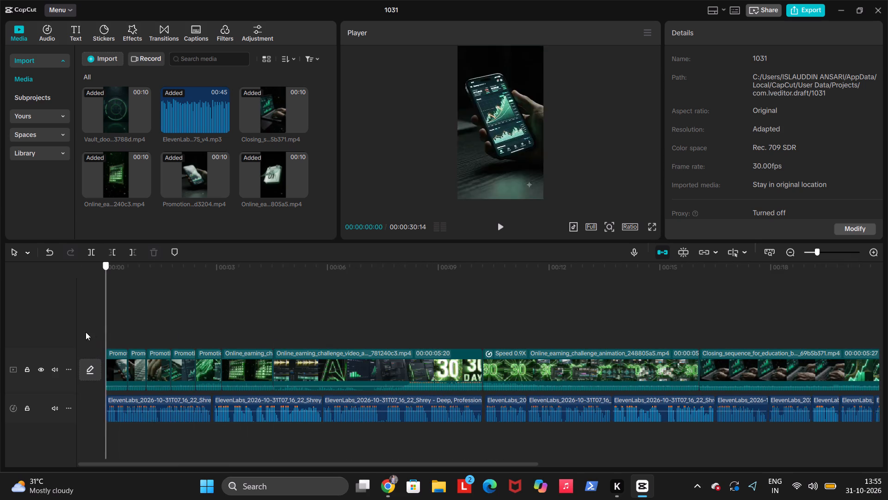
{"action": "left_click_drag", "start_coordinate": [86, 332], "coordinate": [750, 357]}
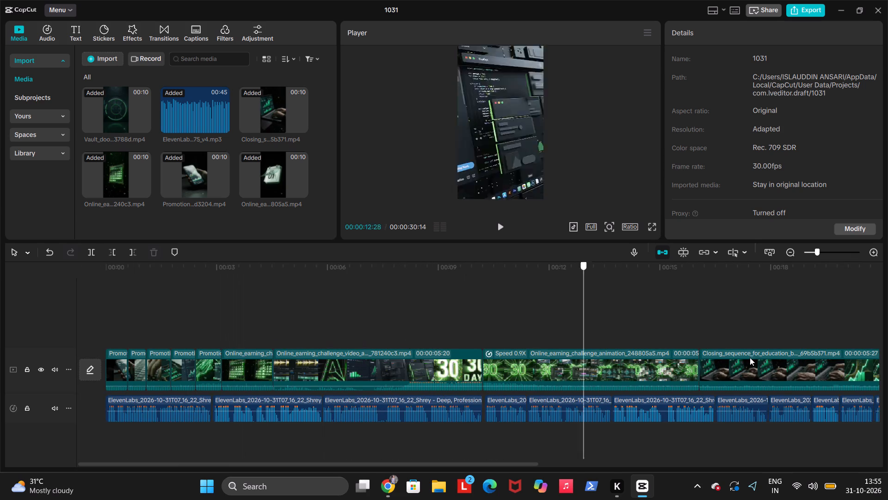
{"action": "left_click_drag", "start_coordinate": [750, 357], "coordinate": [302, 350]}
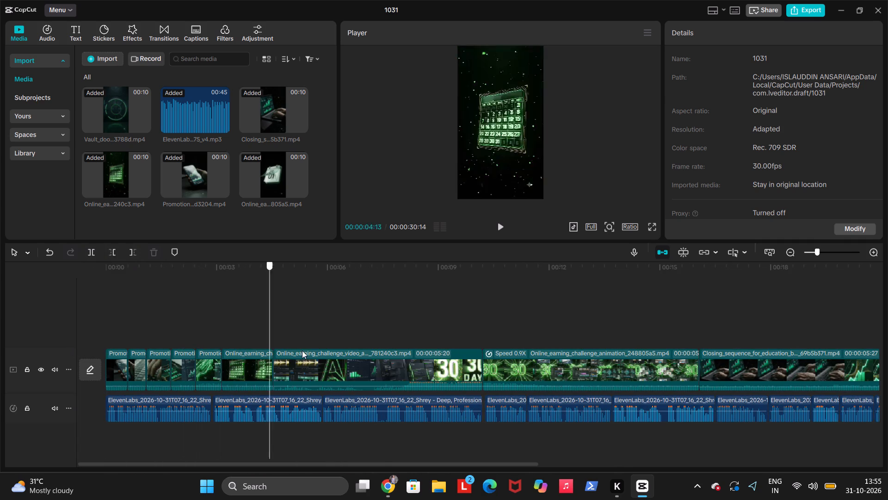
{"action": "left_click_drag", "start_coordinate": [302, 350], "coordinate": [435, 358]}
{"action": "key", "text": "space"}
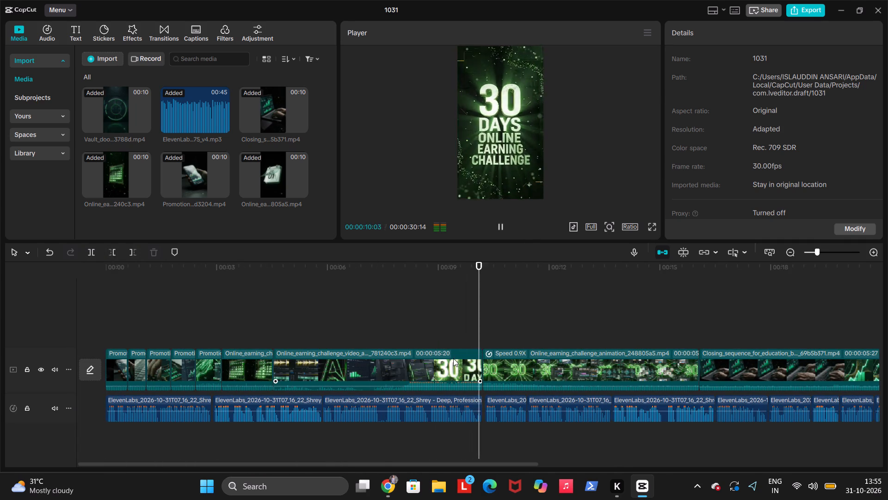
{"action": "key", "text": "space"}
{"action": "key", "text": "space"}
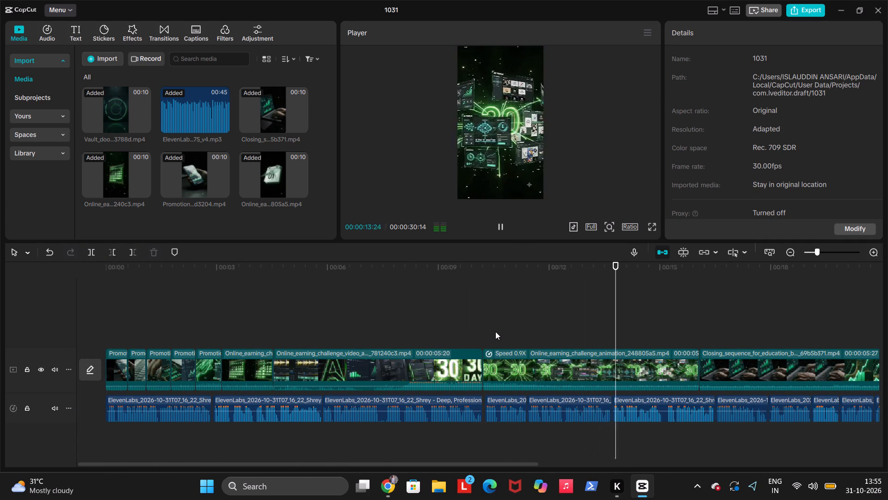
{"action": "scroll", "coordinate": [517, 331], "scroll_direction": "left", "scroll_amount": 1}
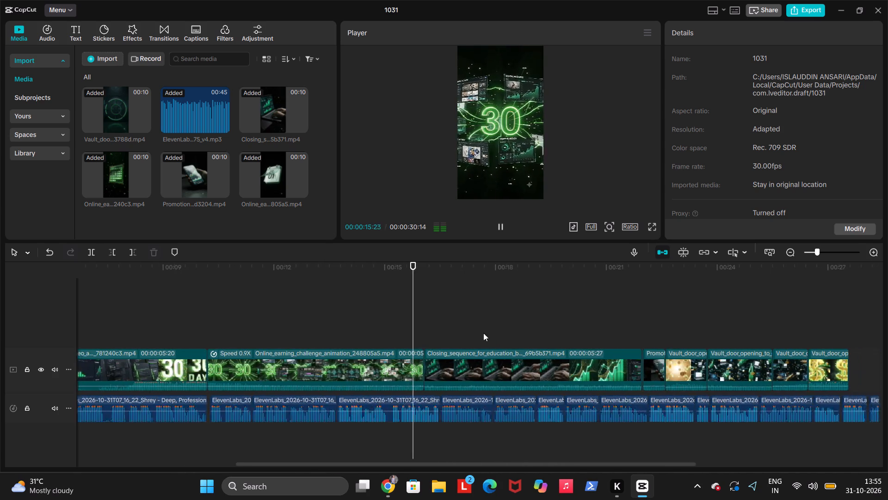
{"action": "scroll", "coordinate": [483, 333], "scroll_direction": "left", "scroll_amount": 1}
{"action": "key", "text": "space"}
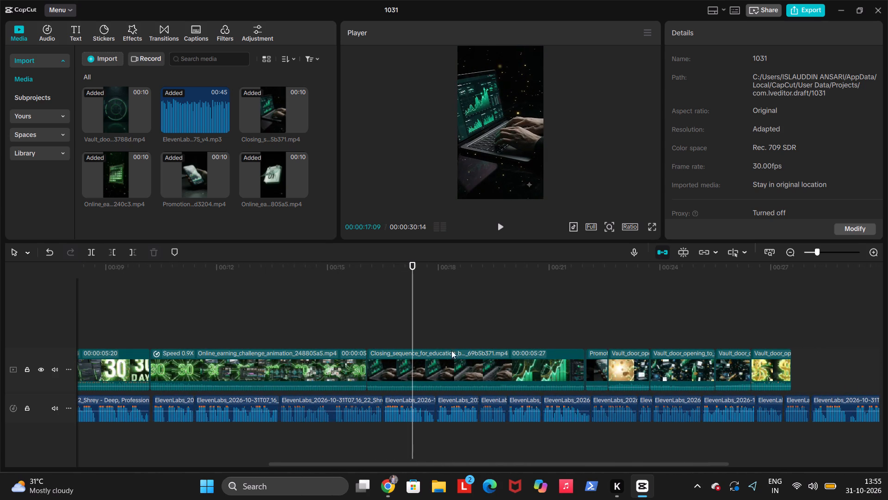
Scrub from the closing sequence back through the opening promotional clips to find a shot worth reusing.
{"action": "left_click", "coordinate": [576, 335]}
{"action": "left_click", "coordinate": [590, 331]}
{"action": "left_click_drag", "start_coordinate": [590, 331], "coordinate": [524, 333]}
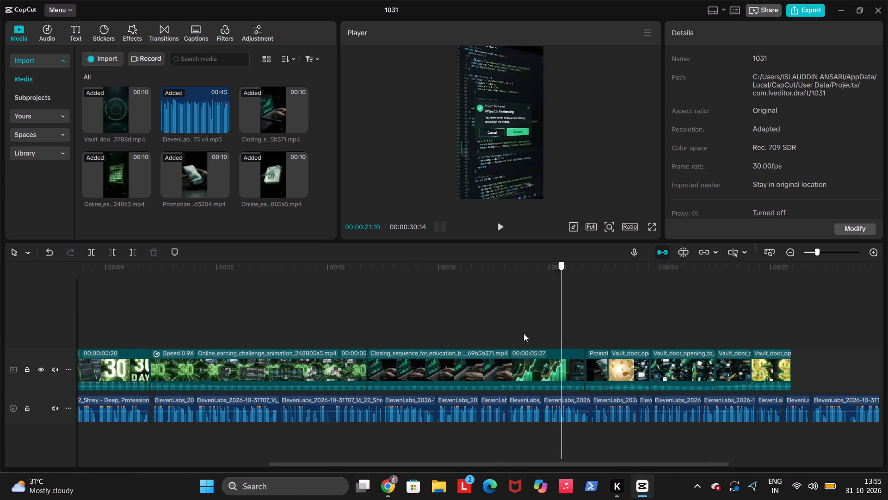
{"action": "left_click_drag", "start_coordinate": [524, 333], "coordinate": [260, 296]}
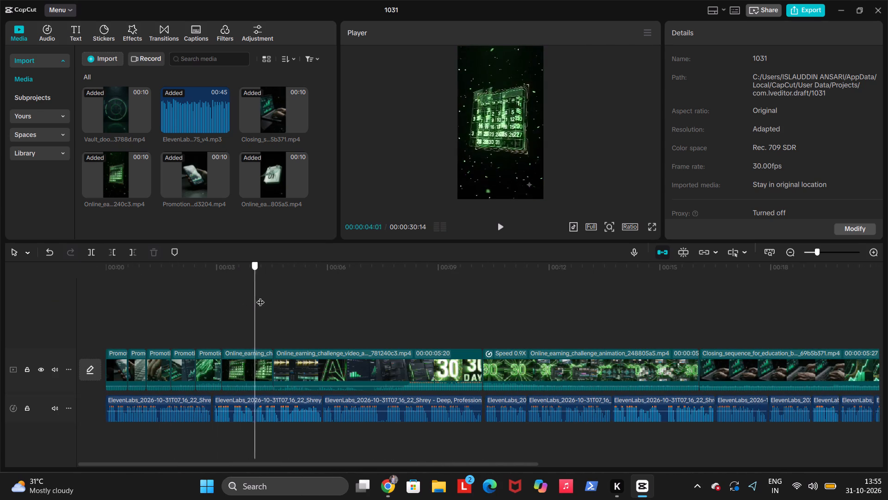
{"action": "left_click_drag", "start_coordinate": [260, 296], "coordinate": [352, 306]}
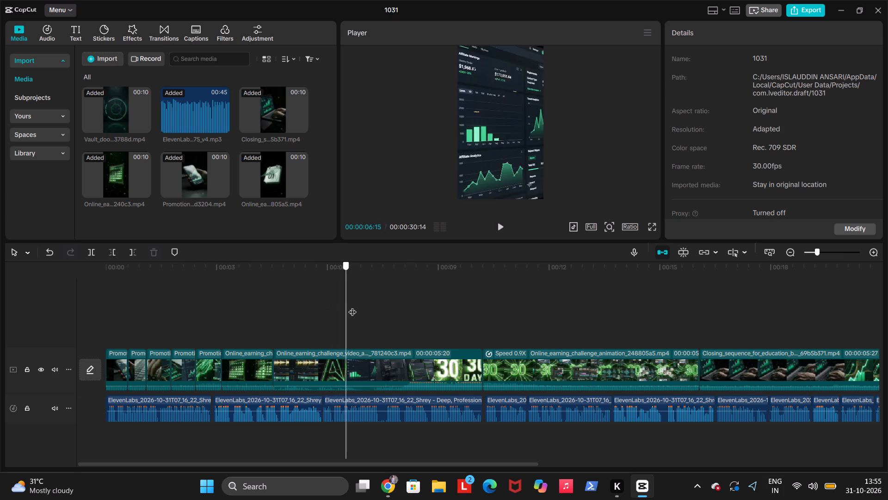
{"action": "left_click_drag", "start_coordinate": [352, 306], "coordinate": [249, 314]}
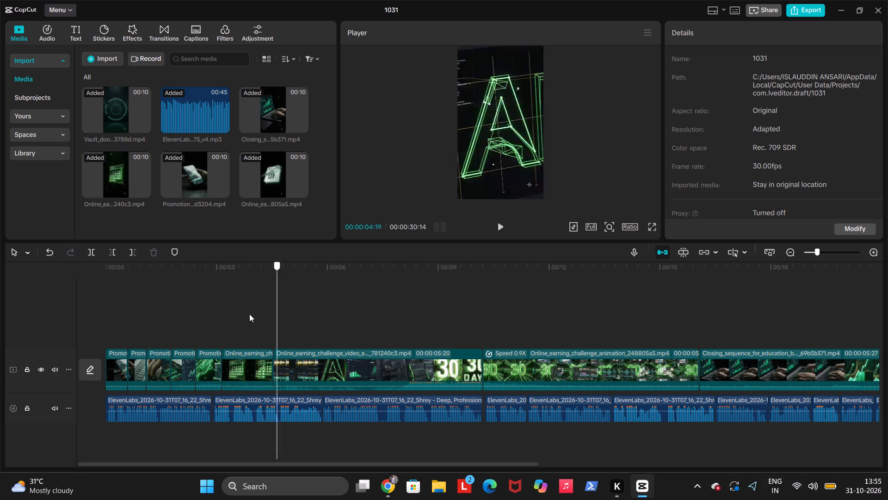
{"action": "left_click_drag", "start_coordinate": [249, 314], "coordinate": [203, 312]}
{"action": "left_click", "coordinate": [207, 363]}
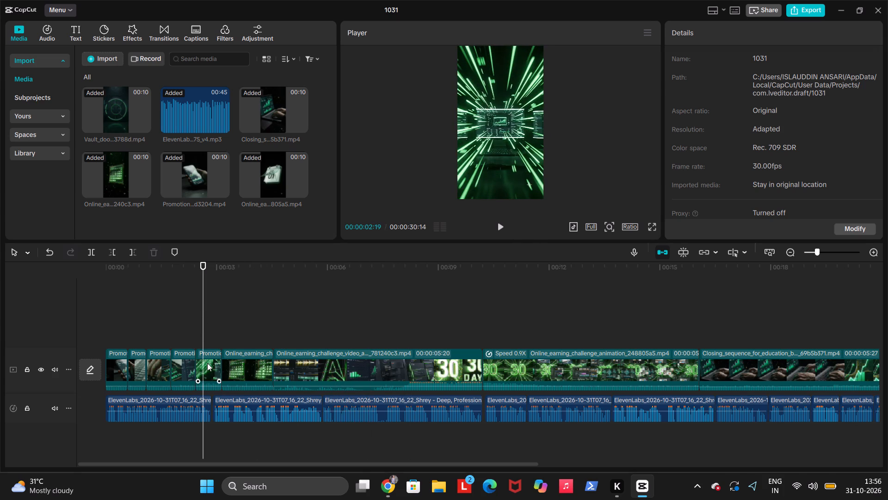
{"action": "left_click", "coordinate": [192, 333]}
{"action": "left_click_drag", "start_coordinate": [191, 333], "coordinate": [190, 331]}
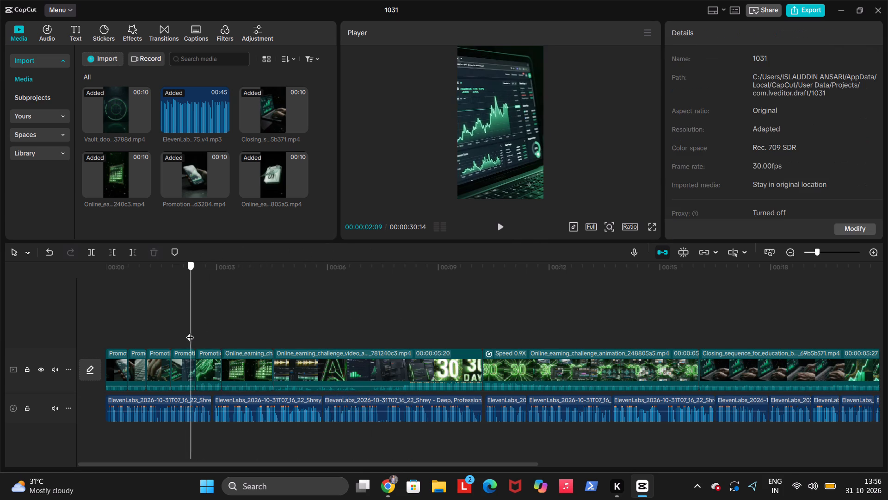
{"action": "left_click_drag", "start_coordinate": [190, 331], "coordinate": [186, 331]}
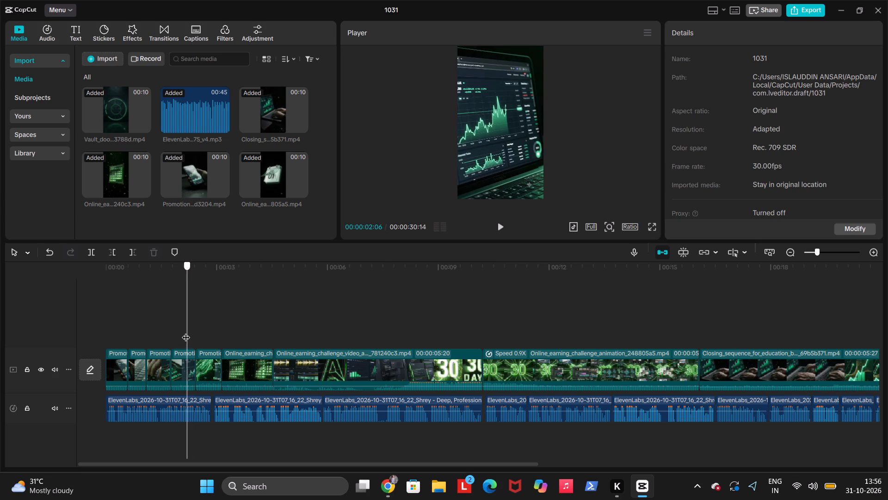
{"action": "left_click_drag", "start_coordinate": [186, 331], "coordinate": [199, 333]}
Copy the green light-tunnel promotional clip at about 00:02 and insert it on the main video track right after the closing sequence clip, at 00:21:29.
{"action": "left_click", "coordinate": [206, 358]}
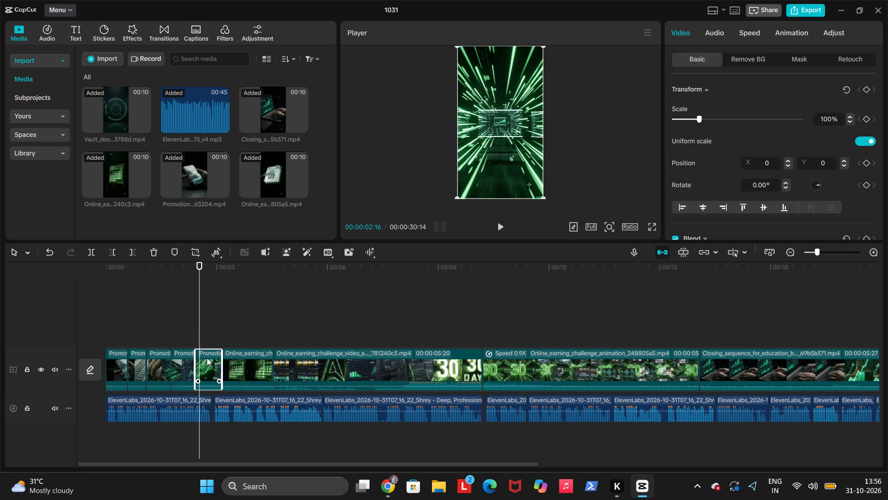
{"action": "key", "text": "ctrl+c"}
{"action": "left_click", "coordinate": [613, 278]}
{"action": "left_click_drag", "start_coordinate": [684, 294], "coordinate": [697, 297]}
{"action": "left_click", "coordinate": [732, 301]}
{"action": "left_click_drag", "start_coordinate": [739, 306], "coordinate": [826, 318]}
{"action": "left_click", "coordinate": [799, 318]}
{"action": "left_click_drag", "start_coordinate": [799, 318], "coordinate": [809, 320]}
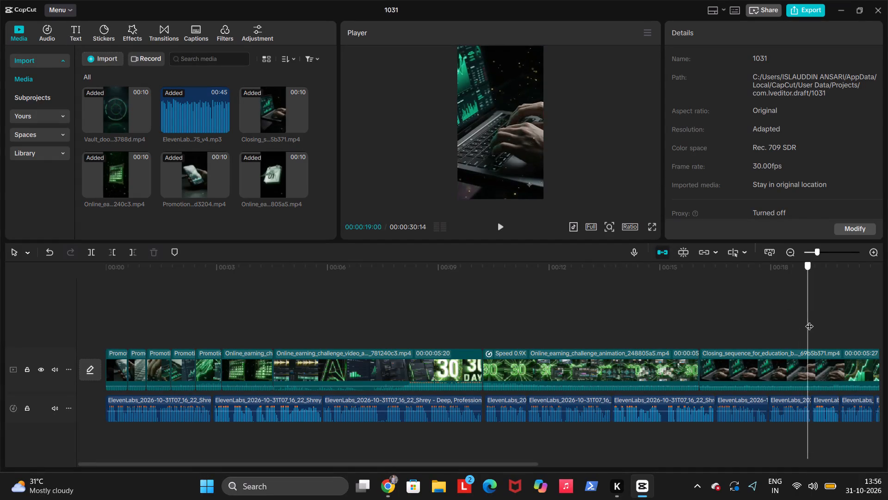
{"action": "left_click_drag", "start_coordinate": [809, 320], "coordinate": [0, 311]}
{"action": "left_click_drag", "start_coordinate": [0, 311], "coordinate": [401, 321]}
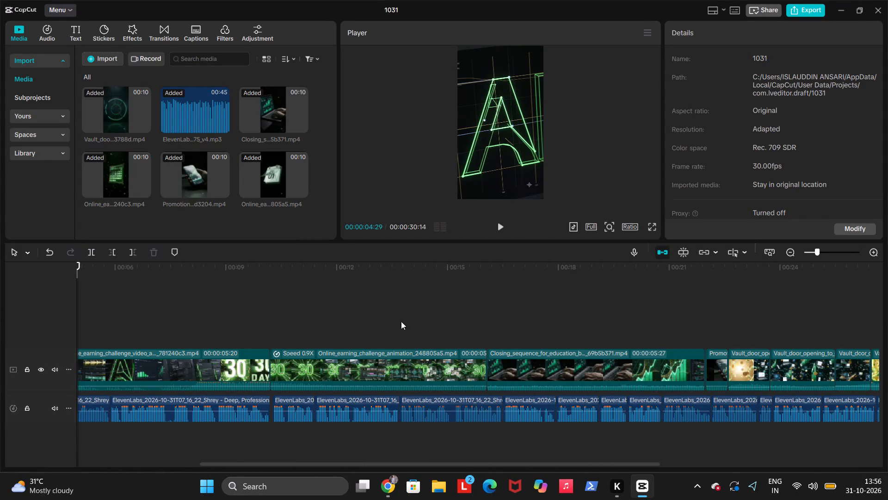
{"action": "left_click_drag", "start_coordinate": [401, 321], "coordinate": [539, 331]}
{"action": "left_click", "coordinate": [705, 325]}
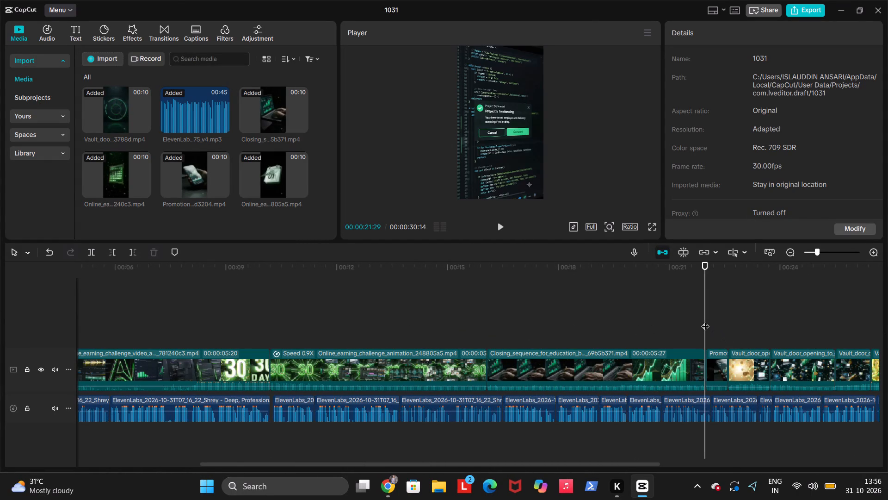
{"action": "key", "text": "ctrl+v"}
{"action": "left_click_drag", "start_coordinate": [716, 317], "coordinate": [711, 364]}
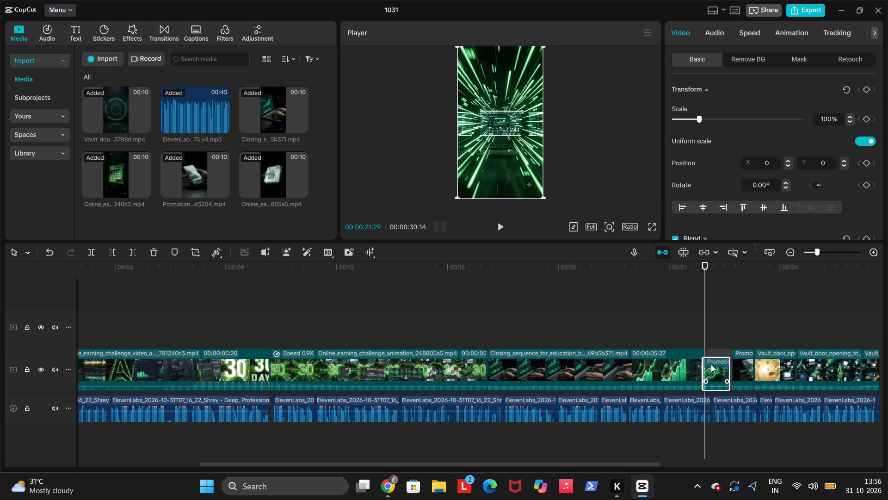
{"action": "left_click_drag", "start_coordinate": [711, 364], "coordinate": [708, 363]}
Play back the sections around the inserted green light-tunnel clip, the closing sequence and the challenge animation against the voiceover.
{"action": "left_click", "coordinate": [694, 326]}
{"action": "key", "text": "space"}
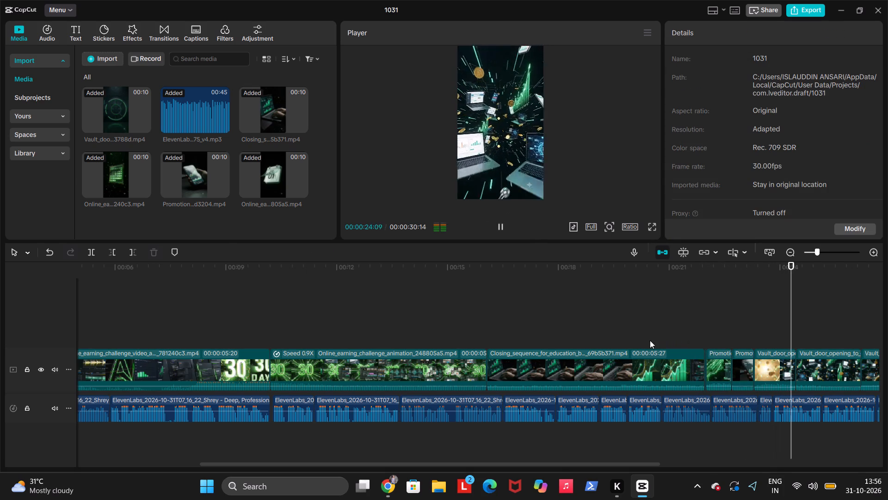
{"action": "left_click", "coordinate": [580, 337]}
{"action": "key", "text": "space"}
{"action": "left_click", "coordinate": [484, 335]}
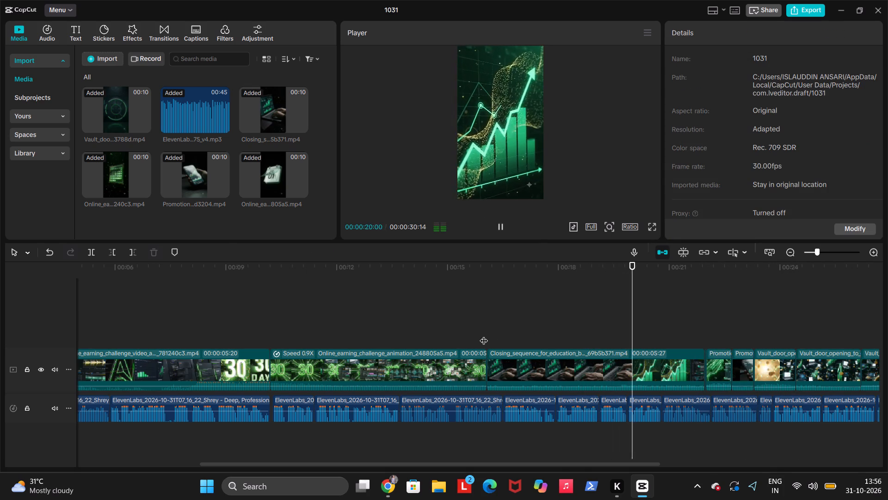
{"action": "key", "text": "space"}
{"action": "left_click", "coordinate": [424, 335]}
{"action": "key", "text": "space"}
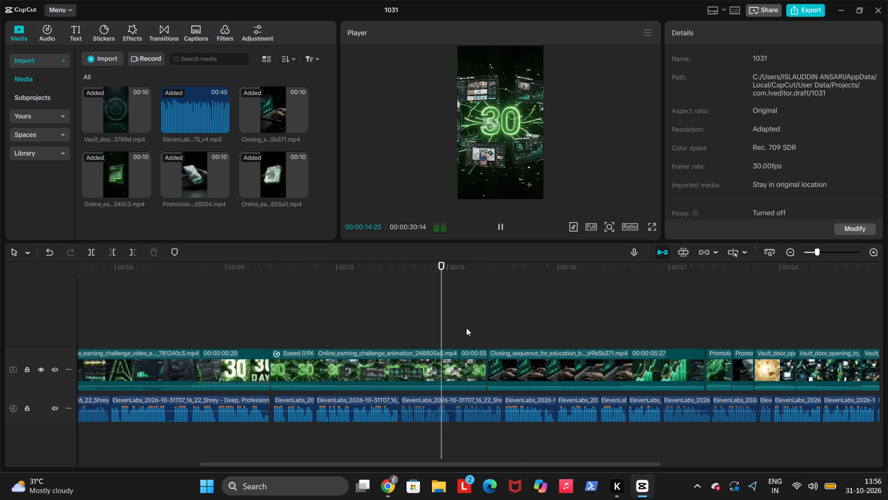
{"action": "key", "text": "space"}
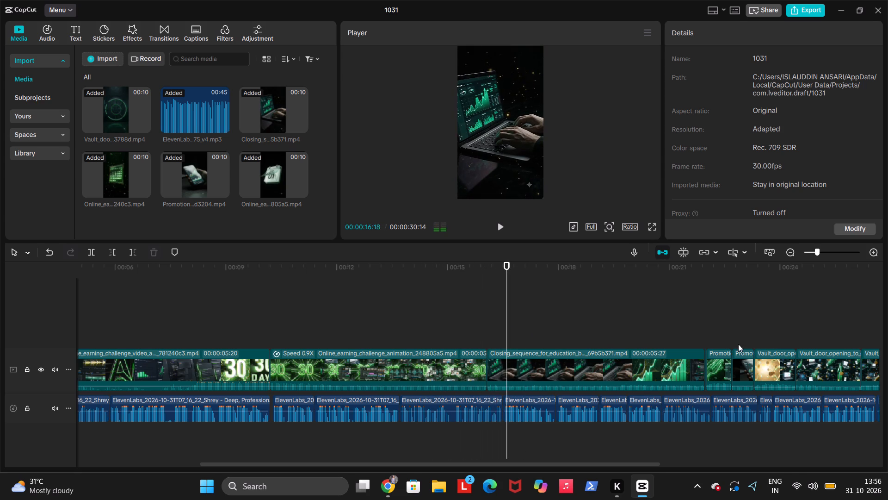
Move the green light-tunnel promotional clip between the challenge animation and the closing sequence, and play back the transition.
{"action": "left_click", "coordinate": [716, 362]}
{"action": "left_click", "coordinate": [716, 362]}
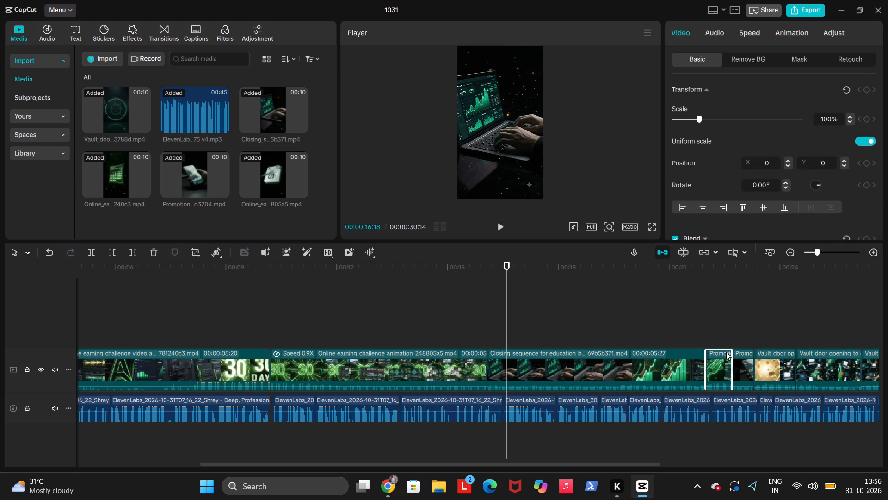
{"action": "left_click_drag", "start_coordinate": [714, 365], "coordinate": [524, 354]}
{"action": "left_click", "coordinate": [466, 328]}
{"action": "key", "text": "space"}
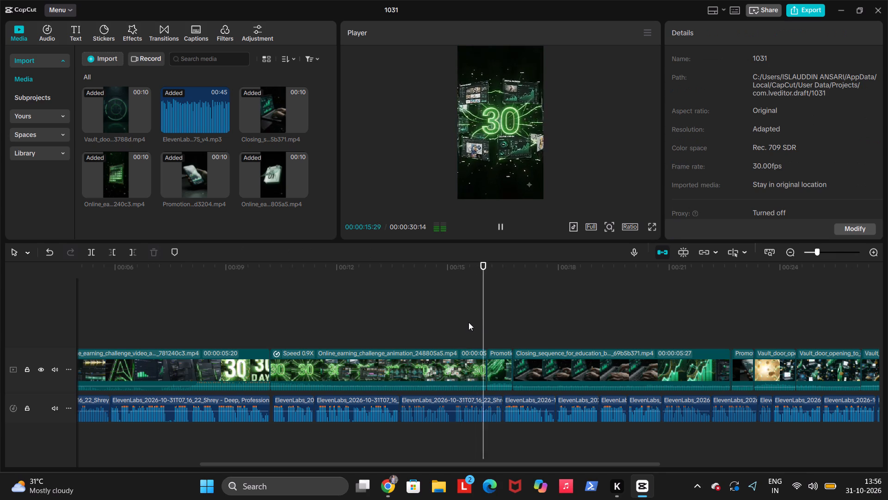
{"action": "key", "text": "space"}
{"action": "key", "text": "space"}
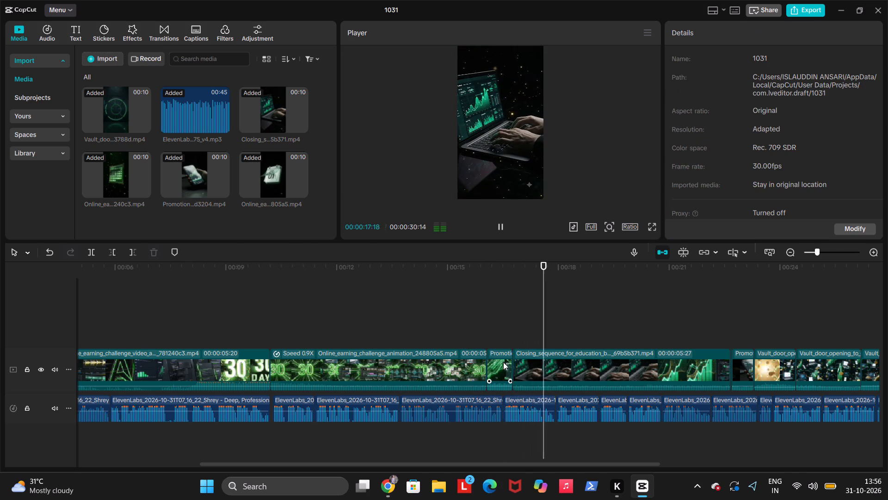
{"action": "key", "text": "space"}
{"action": "left_click", "coordinate": [515, 331]}
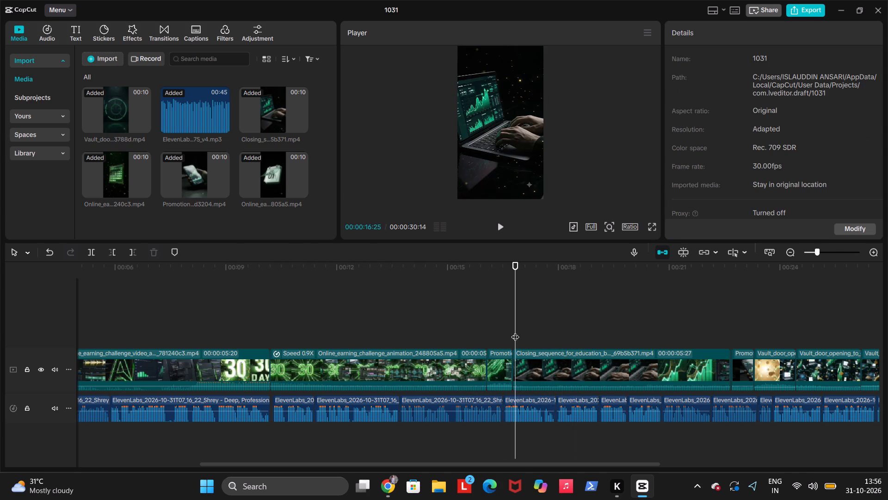
Check the end of the video track and preview the imported clips for footage to cover the remaining voiceover.
{"action": "left_click", "coordinate": [741, 331]}
{"action": "key", "text": "space"}
{"action": "key", "text": "space"}
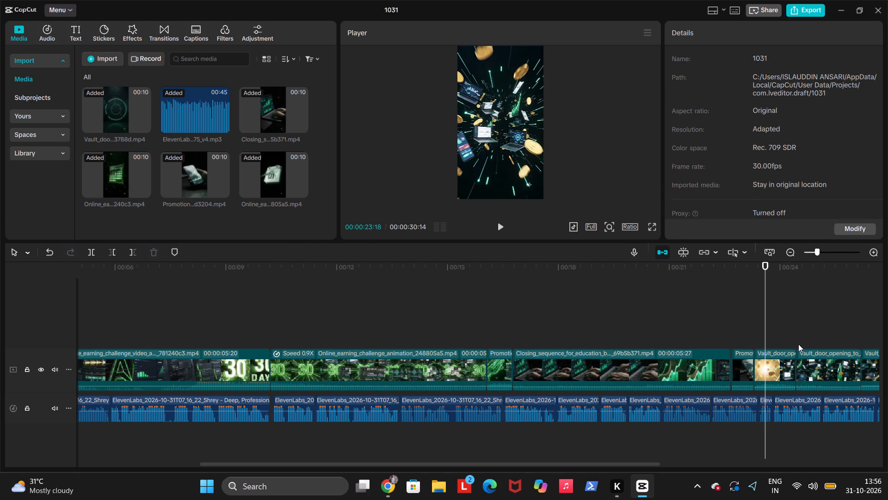
{"action": "left_click", "coordinate": [830, 306]}
{"action": "left_click_drag", "start_coordinate": [830, 306], "coordinate": [552, 323]}
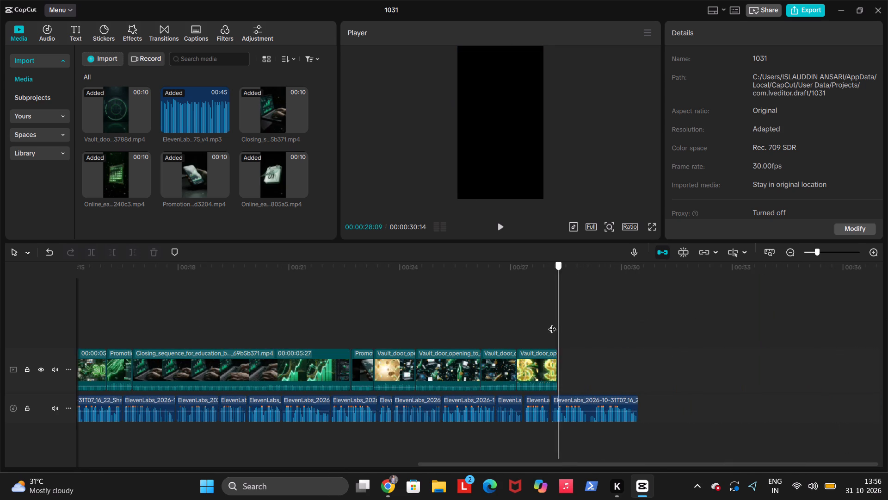
{"action": "left_click_drag", "start_coordinate": [552, 323], "coordinate": [538, 327]}
{"action": "left_click", "coordinate": [121, 182]}
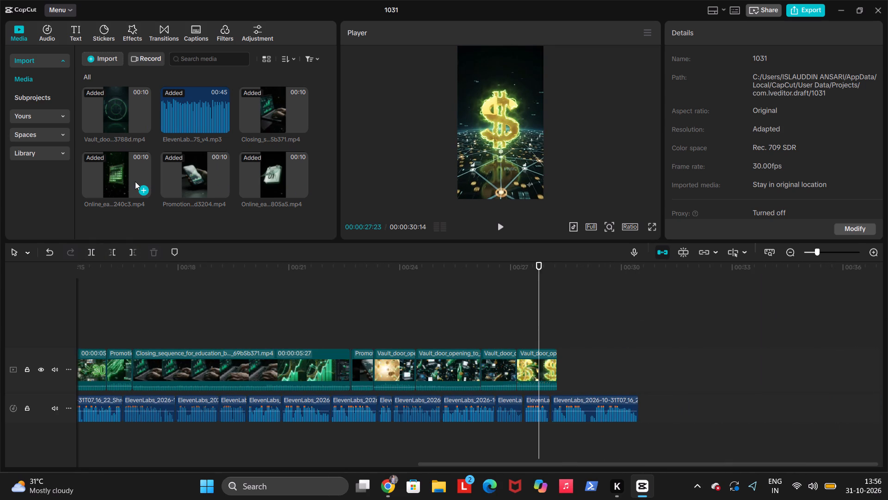
{"action": "left_click", "coordinate": [119, 176]}
{"action": "left_click", "coordinate": [121, 175]}
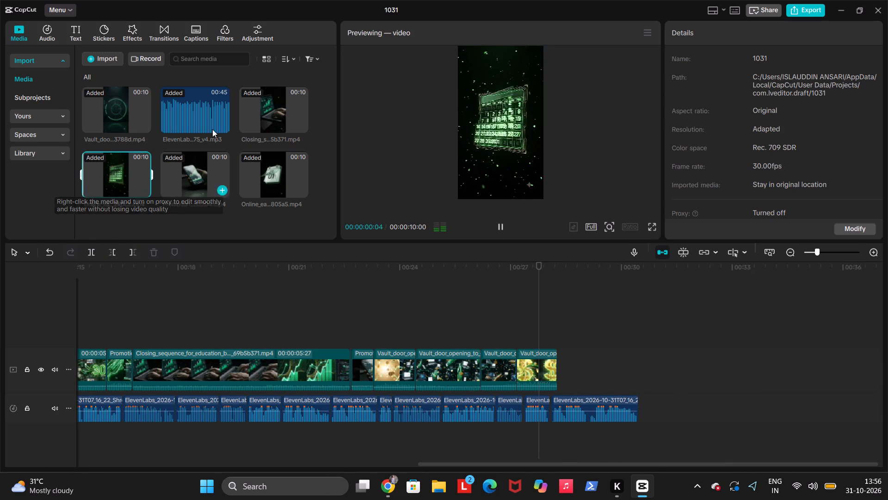
{"action": "left_click", "coordinate": [283, 122]}
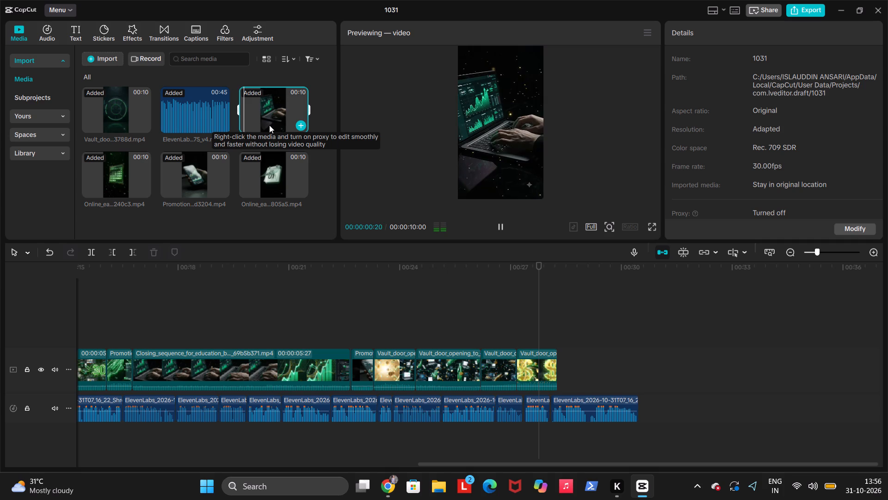
{"action": "left_click", "coordinate": [272, 119]}
{"action": "left_click", "coordinate": [287, 116]}
{"action": "key", "text": "space"}
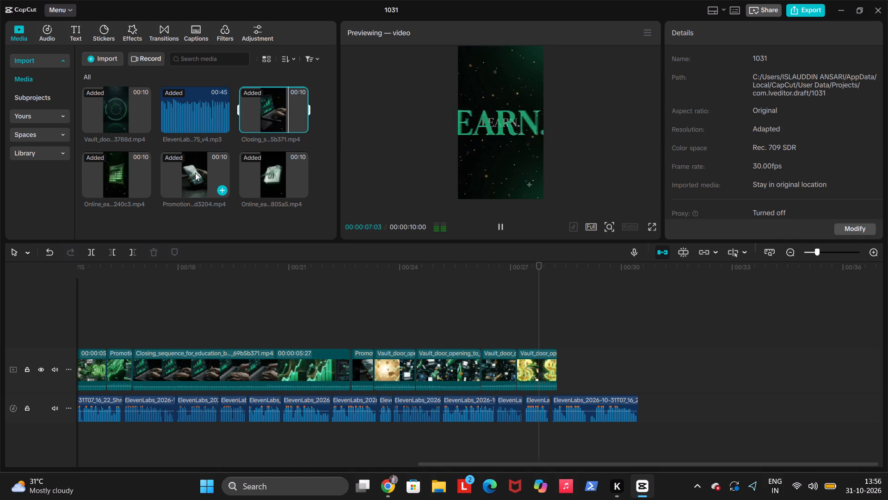
{"action": "key", "text": "space"}
{"action": "left_click", "coordinate": [188, 175]}
{"action": "left_click", "coordinate": [201, 173]}
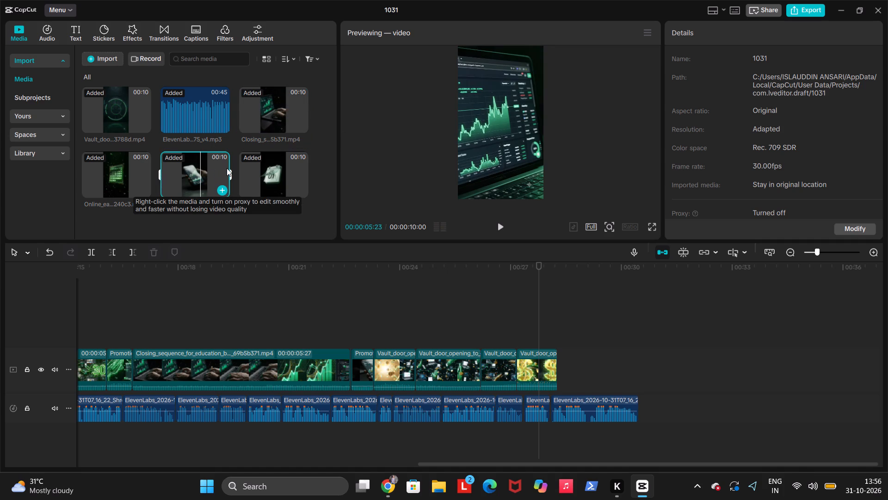
{"action": "left_click", "coordinate": [227, 168]}
{"action": "left_click", "coordinate": [123, 104]}
{"action": "left_click", "coordinate": [130, 106]}
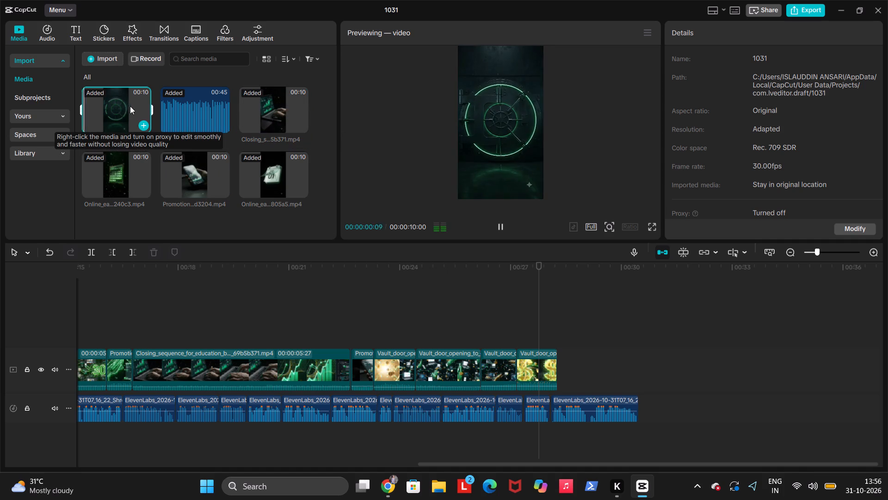
{"action": "left_click", "coordinate": [91, 106]}
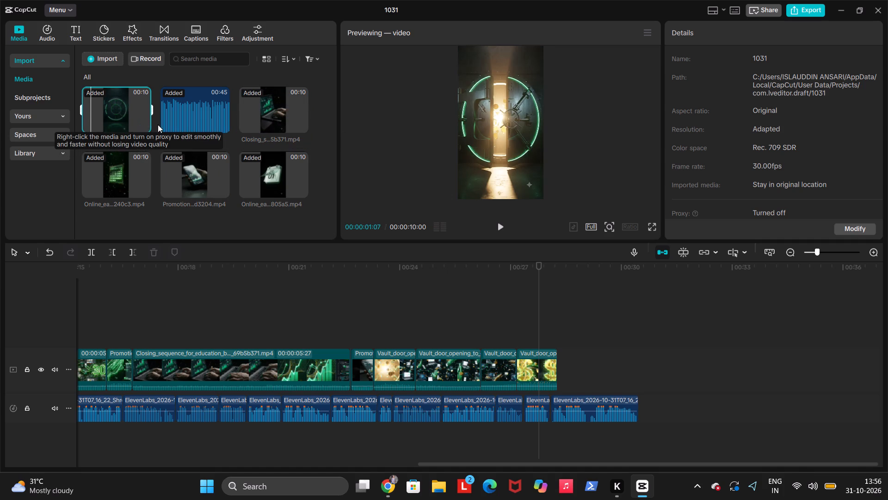
Append the vault door opening clip to the end of the main video track and trim off its beginning up to 00:30:13.
{"action": "left_click", "coordinate": [139, 128]}
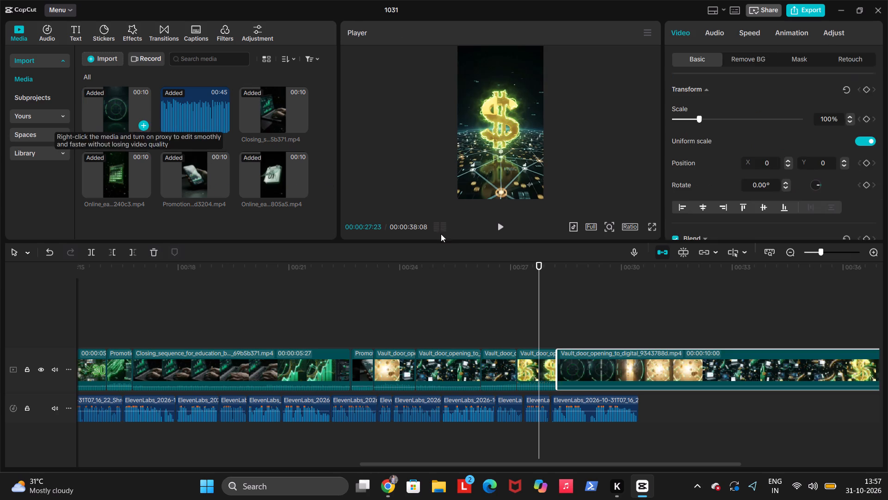
{"action": "left_click", "coordinate": [573, 316]}
{"action": "key", "text": "space"}
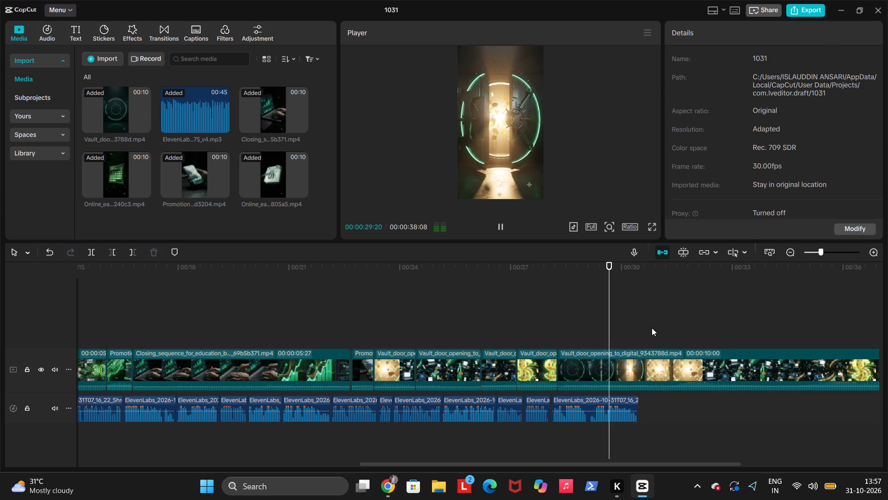
{"action": "key", "text": "space"}
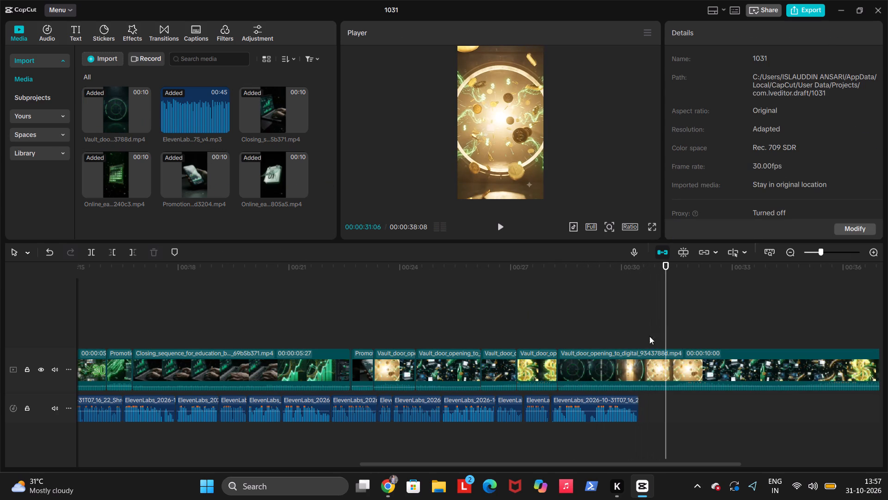
{"action": "left_click", "coordinate": [624, 337]}
{"action": "key", "text": "space"}
{"action": "key", "text": "space"}
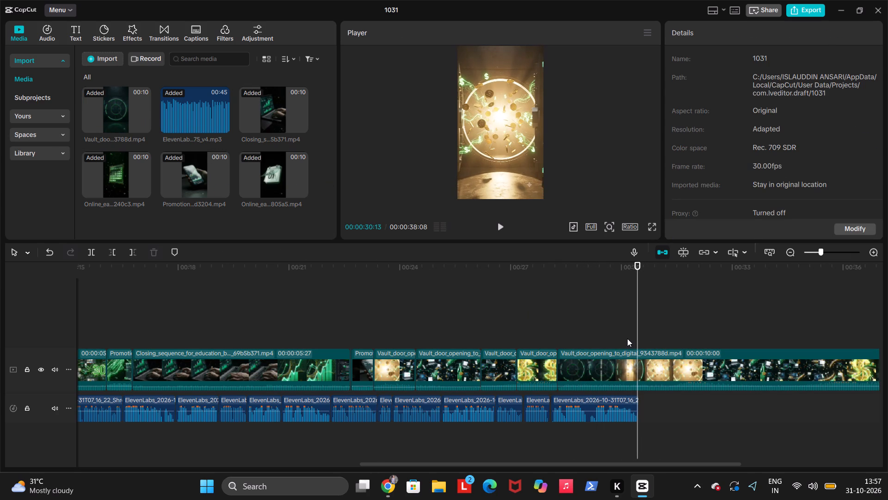
{"action": "key", "text": "q"}
Split the appended vault door clip at 00:29:06 and move its first part to right after the closing sequence clip.
{"action": "key", "text": "space"}
{"action": "key", "text": "space"}
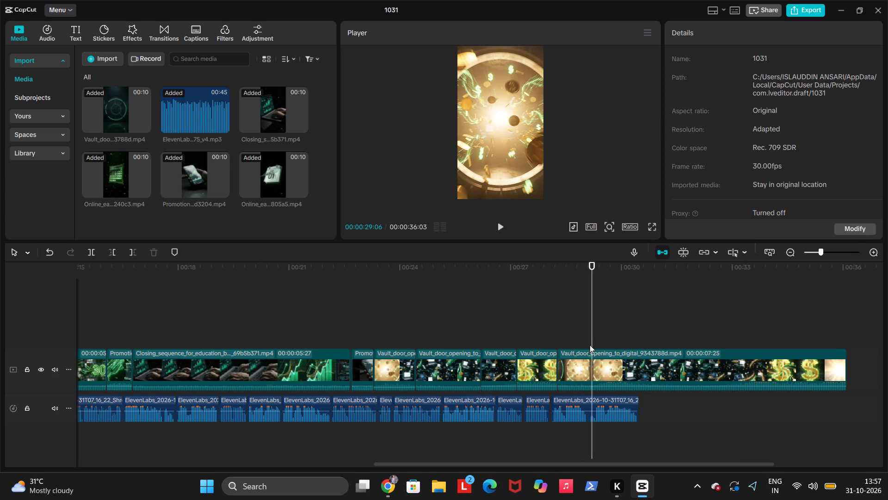
{"action": "key", "text": "ctrl+b"}
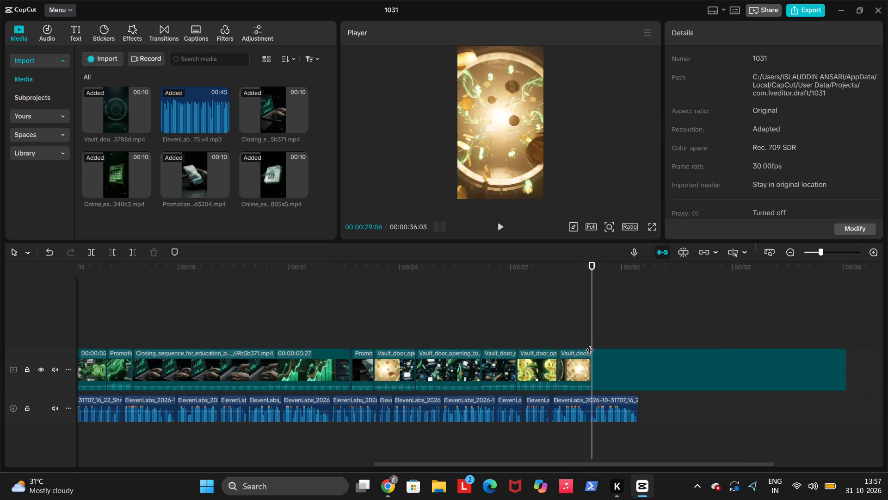
{"action": "left_click", "coordinate": [573, 362]}
{"action": "left_click_drag", "start_coordinate": [573, 362], "coordinate": [574, 344]}
{"action": "left_click_drag", "start_coordinate": [572, 339], "coordinate": [379, 321]}
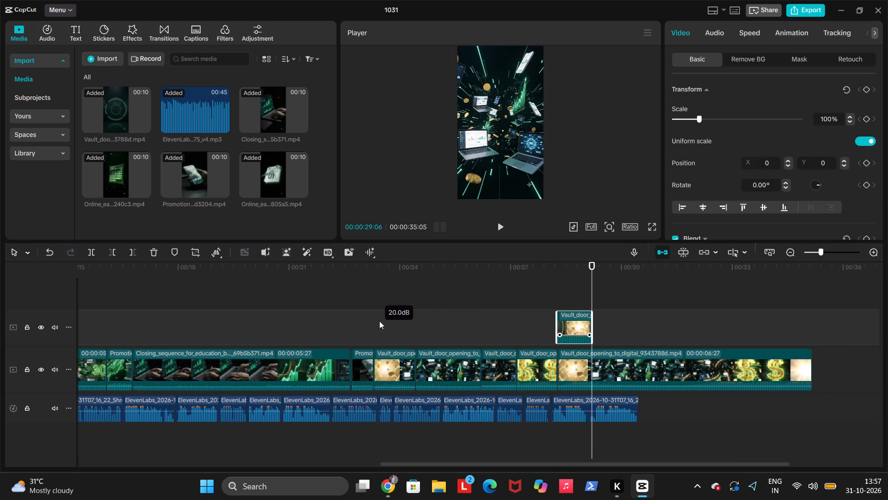
{"action": "left_click_drag", "start_coordinate": [379, 321], "coordinate": [380, 321]}
{"action": "left_click_drag", "start_coordinate": [580, 324], "coordinate": [363, 343]}
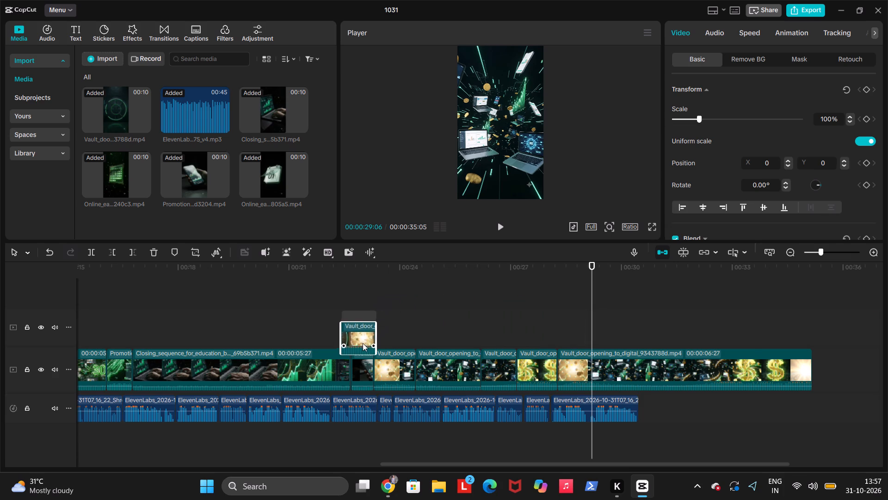
{"action": "left_click_drag", "start_coordinate": [363, 343], "coordinate": [359, 360]}
{"action": "left_click", "coordinate": [341, 338]}
{"action": "key", "text": "space"}
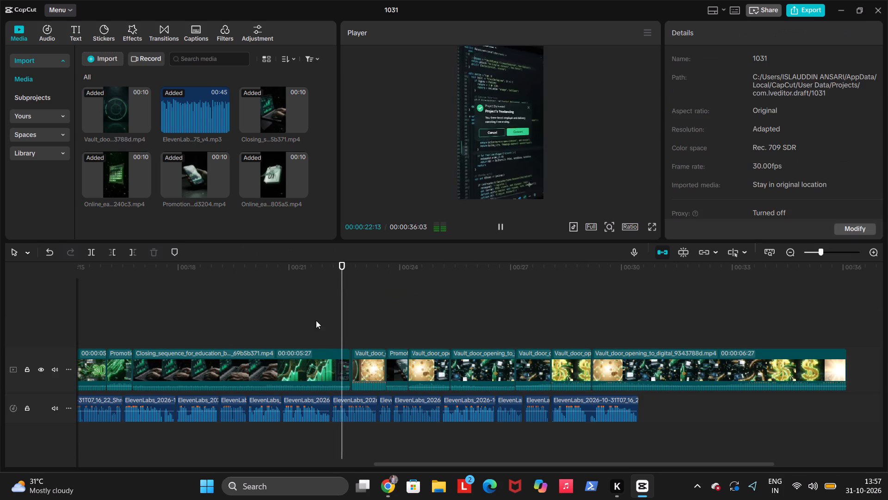
{"action": "key", "text": "space"}
Lower the volume of the vault door clip placed after the closing sequence and play that section.
{"action": "left_click", "coordinate": [364, 362]}
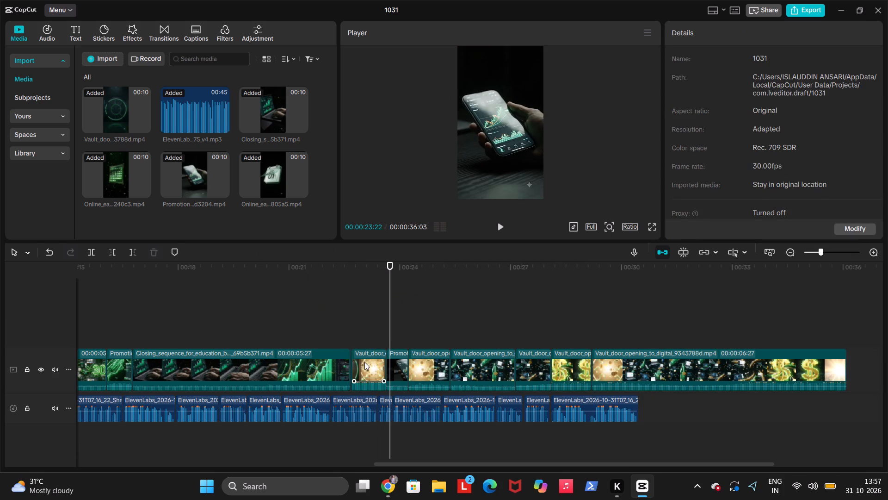
{"action": "left_click", "coordinate": [713, 36]}
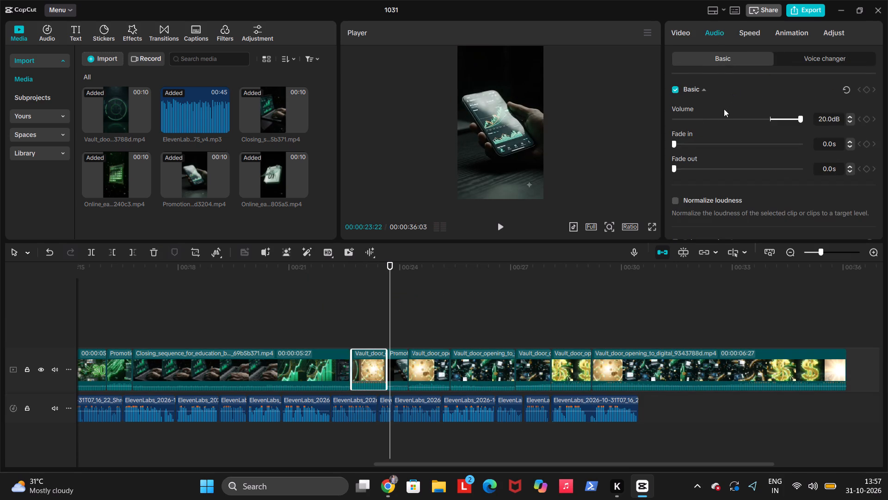
{"action": "left_click", "coordinate": [709, 119]}
{"action": "left_click", "coordinate": [302, 333]}
{"action": "key", "text": "space"}
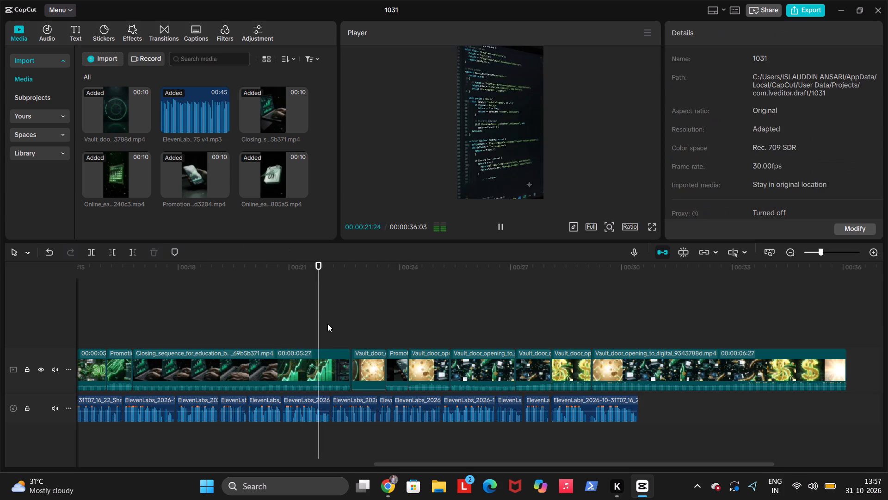
Move the short vault door clip between the green light-tunnel clip and the closing sequence, and play back the result.
{"action": "left_click", "coordinate": [118, 333]}
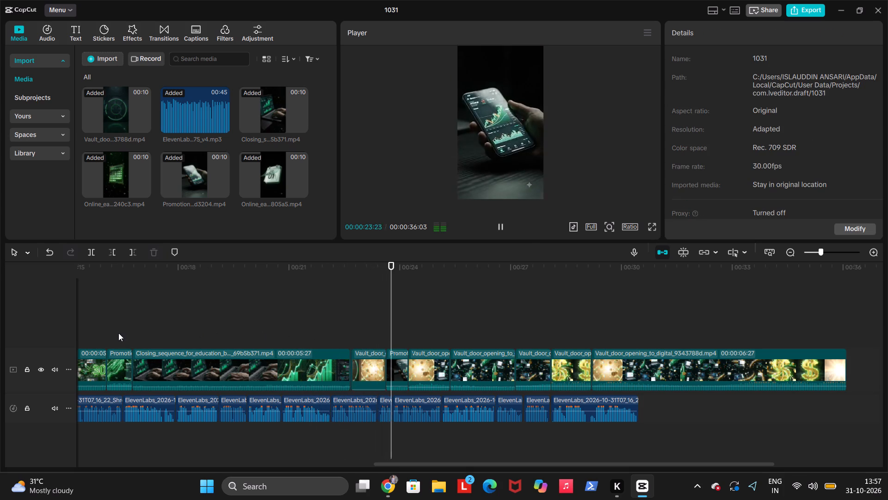
{"action": "key", "text": "space"}
{"action": "key", "text": "space"}
{"action": "left_click", "coordinate": [361, 377]}
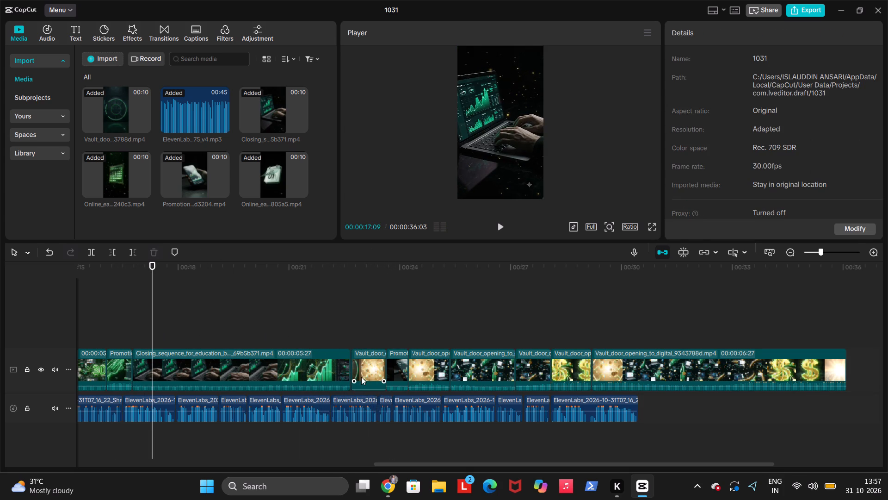
{"action": "left_click_drag", "start_coordinate": [366, 378], "coordinate": [149, 358]}
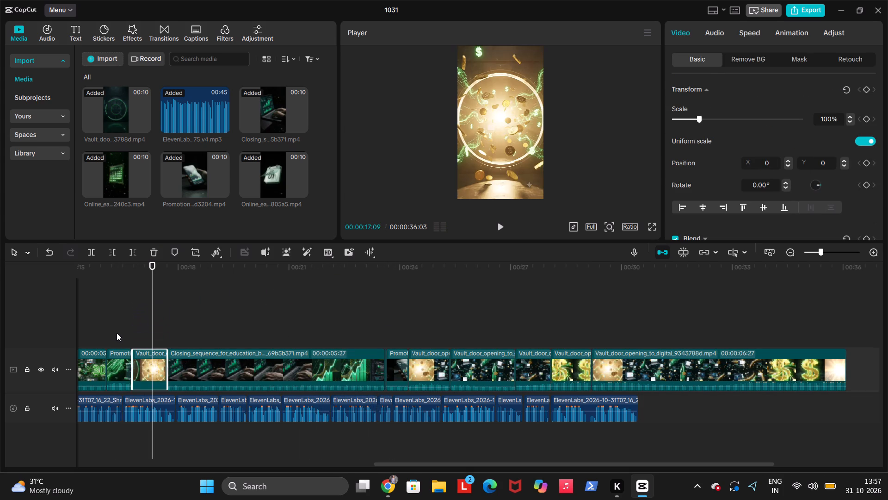
{"action": "left_click", "coordinate": [112, 331]}
{"action": "key", "text": "space"}
{"action": "key", "text": "space"}
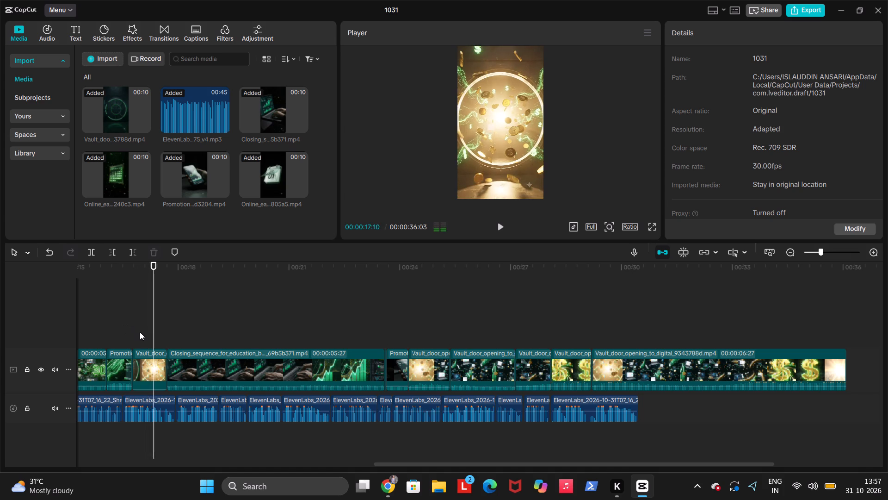
{"action": "key", "text": "space"}
{"action": "key", "text": "space"}
Set the volume of the short vault door clip just before the closing sequence to about -5.5 dB.
{"action": "left_click", "coordinate": [149, 360]}
{"action": "left_click", "coordinate": [716, 41]}
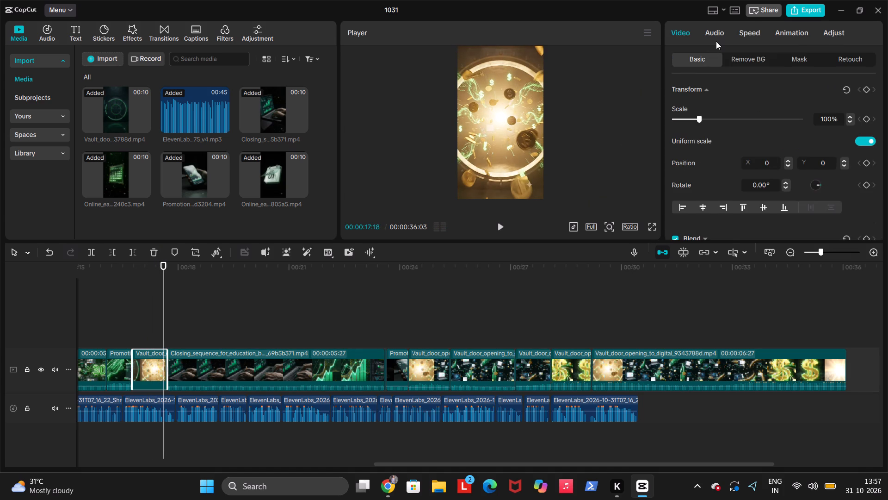
{"action": "left_click", "coordinate": [750, 115]}
{"action": "left_click", "coordinate": [758, 120]}
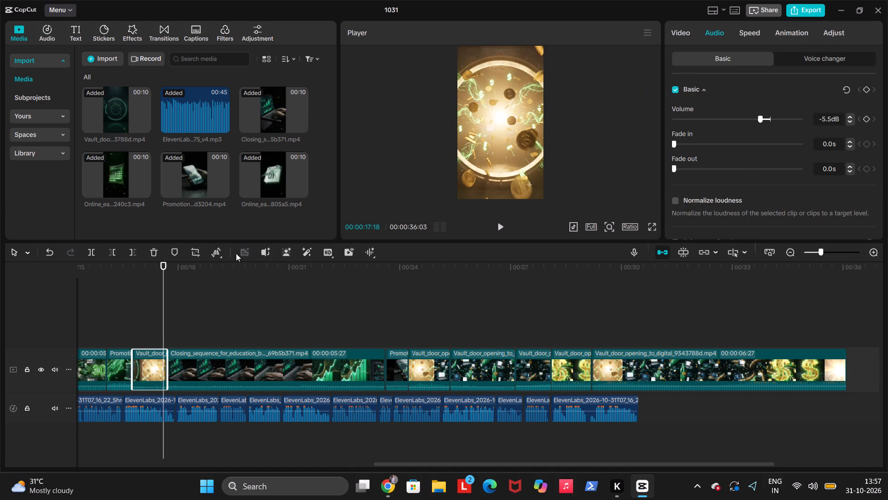
Play the section around the short vault door clip and trim off its end, closing the gap to the closing sequence.
{"action": "left_click", "coordinate": [90, 306]}
{"action": "key", "text": "space"}
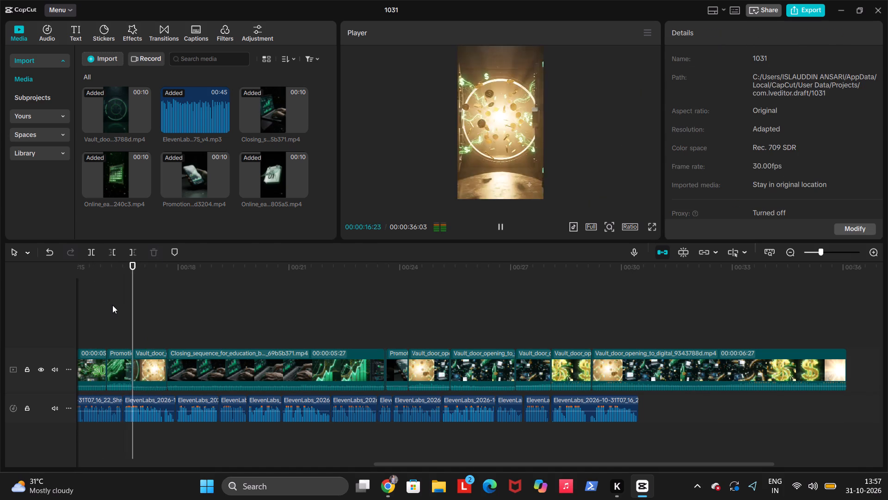
{"action": "key", "text": "space"}
{"action": "left_click", "coordinate": [121, 326]}
{"action": "key", "text": "space"}
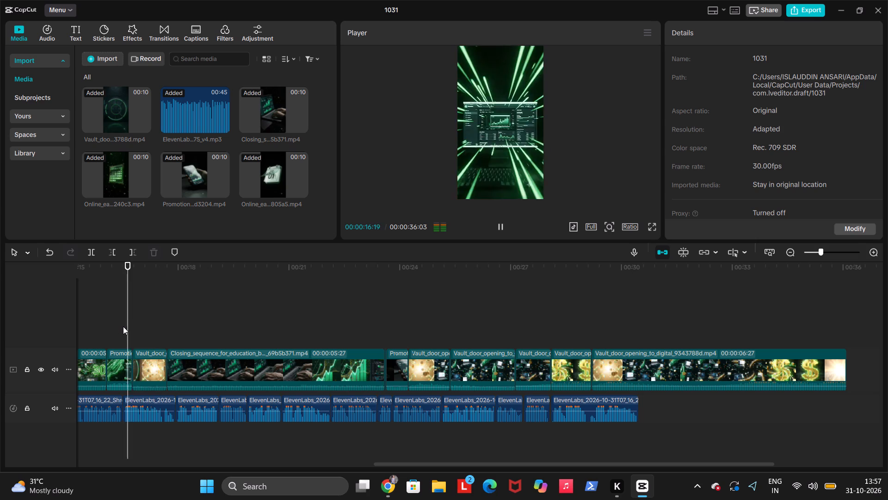
{"action": "key", "text": "space"}
{"action": "key", "text": "w"}
{"action": "key", "text": "space"}
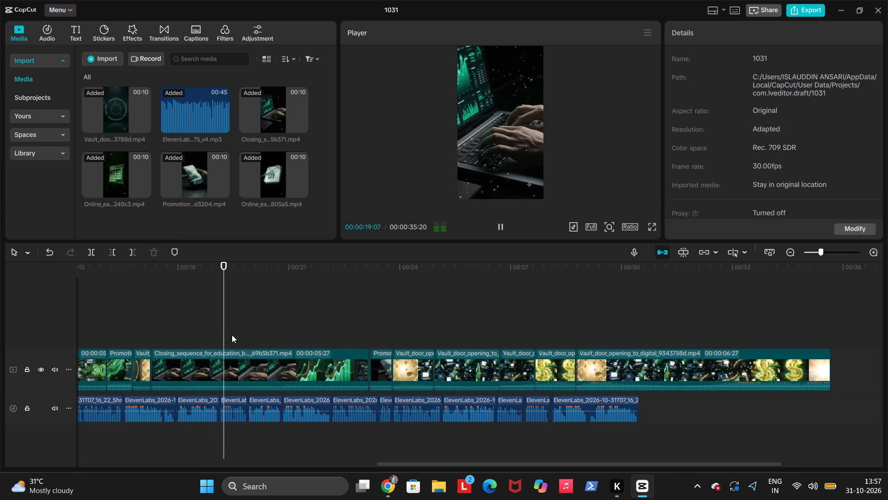
Play through the closing sequence clip and split it at 00:00:19:01.
{"action": "left_click", "coordinate": [148, 334]}
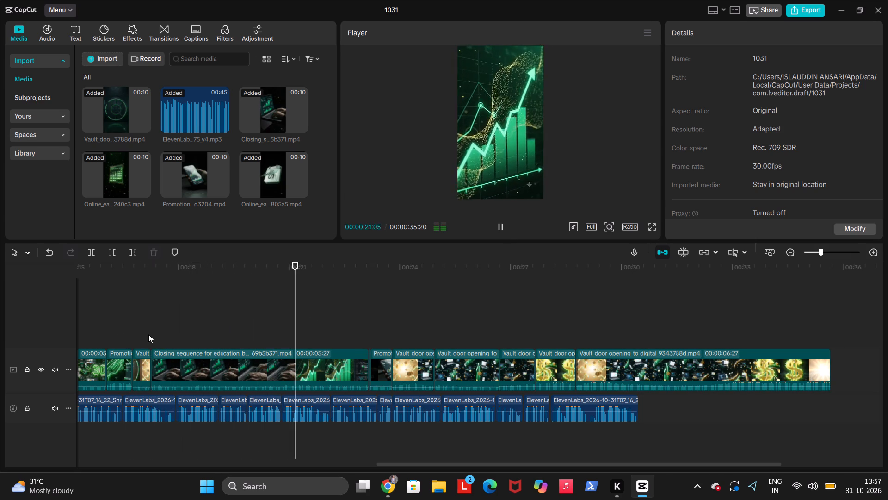
{"action": "key", "text": "space"}
{"action": "key", "text": "space"}
{"action": "key", "text": "space"}
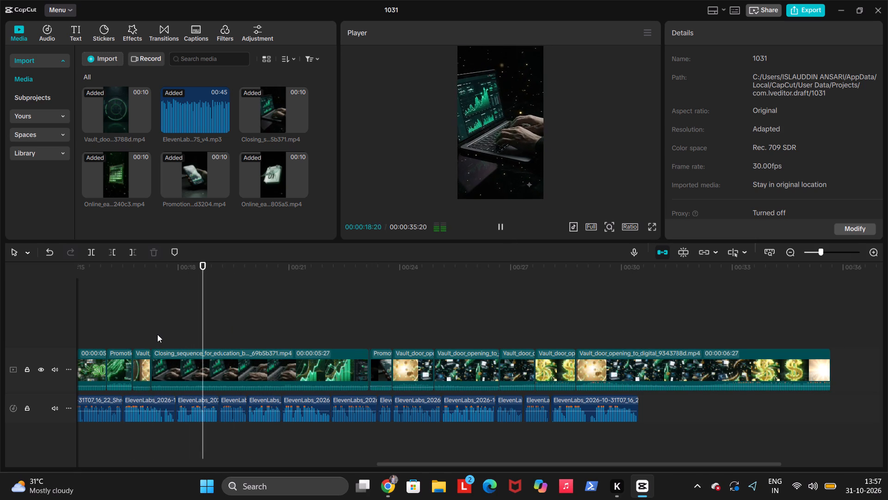
{"action": "key", "text": "space"}
{"action": "key", "text": "ctrl+b"}
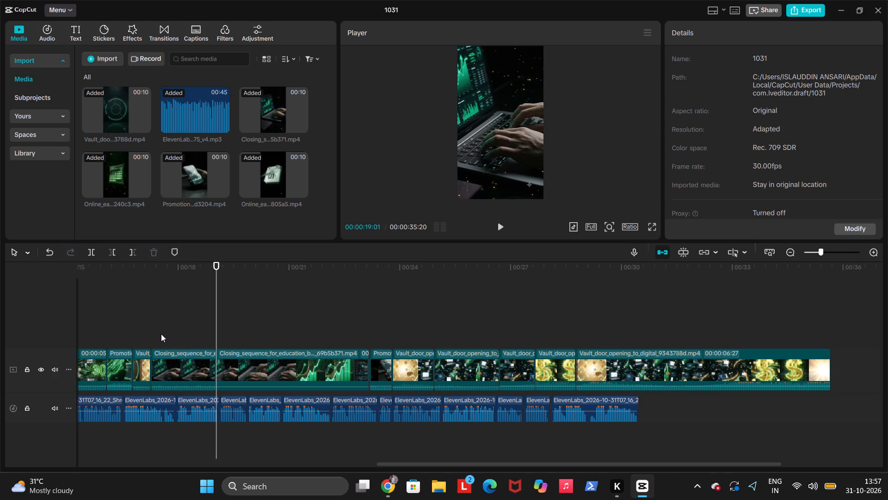
Copy the 00:00:05:20 Online_earning_challenge_video clip and paste it as an overlay at the closing sequence split, 00:00:19:01.
{"action": "left_click", "coordinate": [150, 326]}
{"action": "left_click_drag", "start_coordinate": [150, 326], "coordinate": [55, 320]}
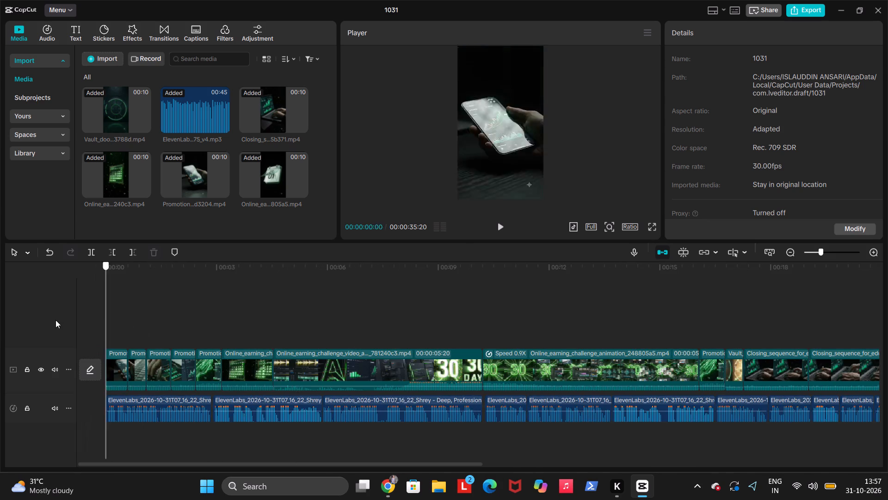
{"action": "left_click_drag", "start_coordinate": [55, 320], "coordinate": [297, 328]}
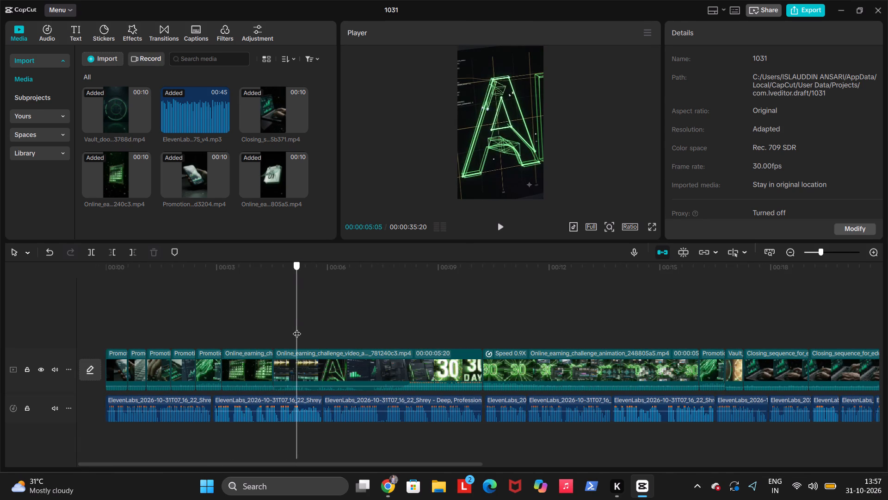
{"action": "left_click_drag", "start_coordinate": [297, 328], "coordinate": [301, 331]}
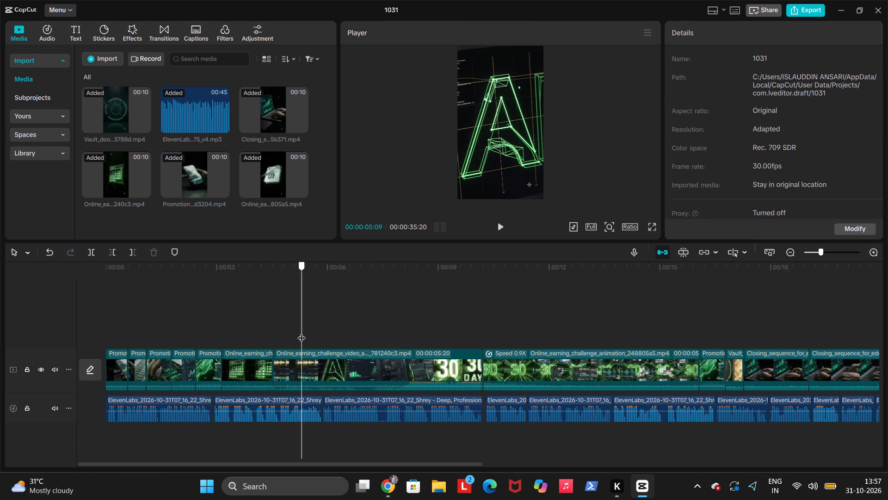
{"action": "left_click", "coordinate": [325, 371]}
{"action": "key", "text": "ctrl+c"}
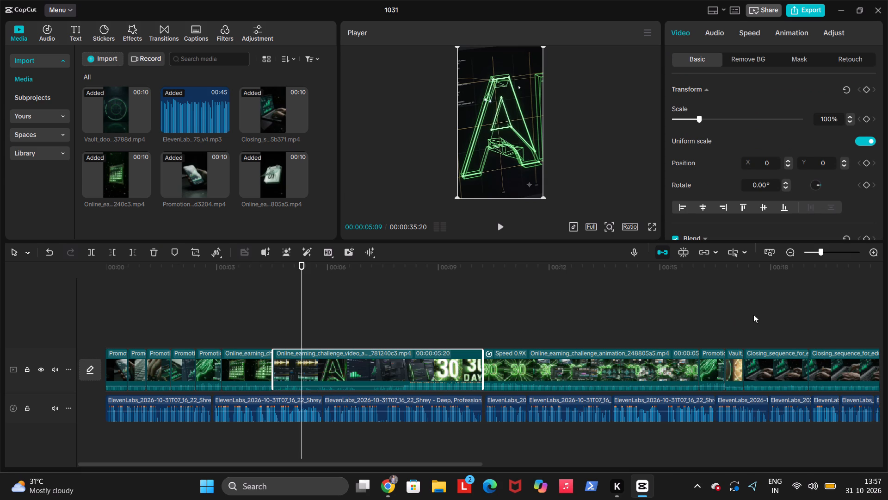
{"action": "left_click", "coordinate": [771, 317]}
{"action": "scroll", "coordinate": [770, 322], "scroll_direction": "left", "scroll_amount": 1}
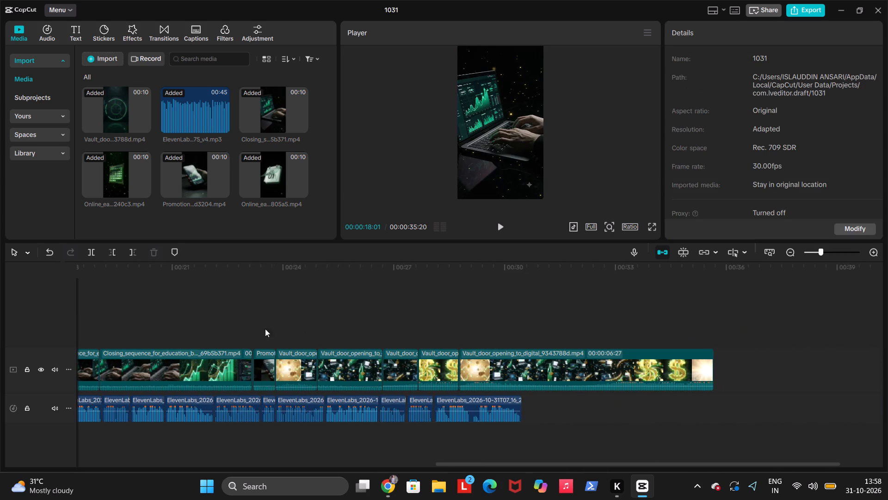
{"action": "scroll", "coordinate": [265, 329], "scroll_direction": "left", "scroll_amount": 2}
{"action": "left_click", "coordinate": [305, 338]}
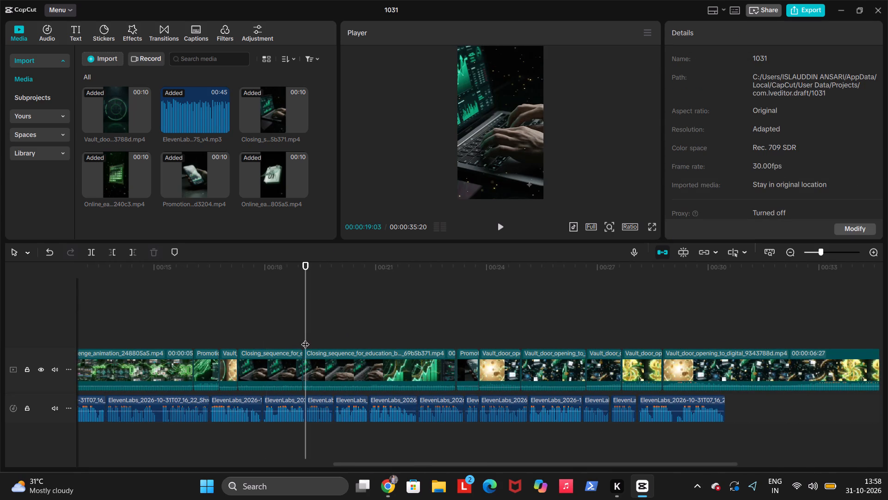
{"action": "left_click", "coordinate": [303, 338]}
{"action": "key", "text": "ctrl+v"}
{"action": "key", "text": "space"}
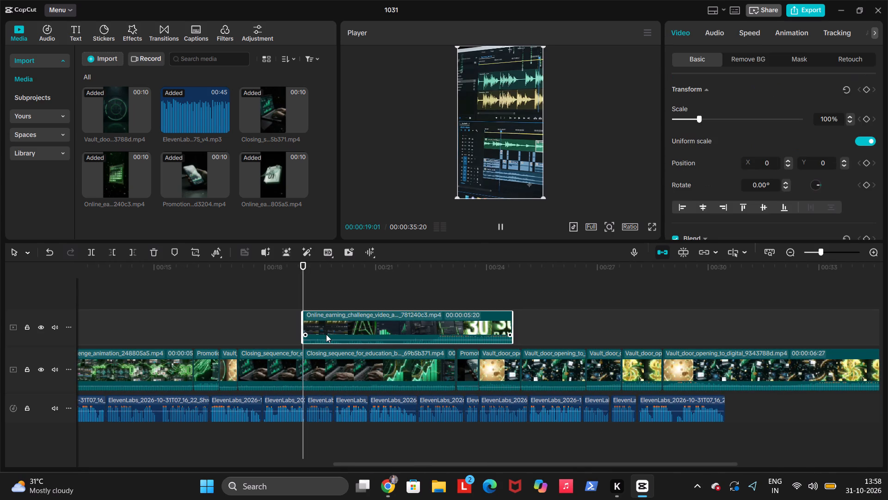
{"action": "key", "text": "space"}
Trim off the beginning of the pasted overlay clip up to 00:00:19:11, just before the green letter A.
{"action": "left_click", "coordinate": [323, 301]}
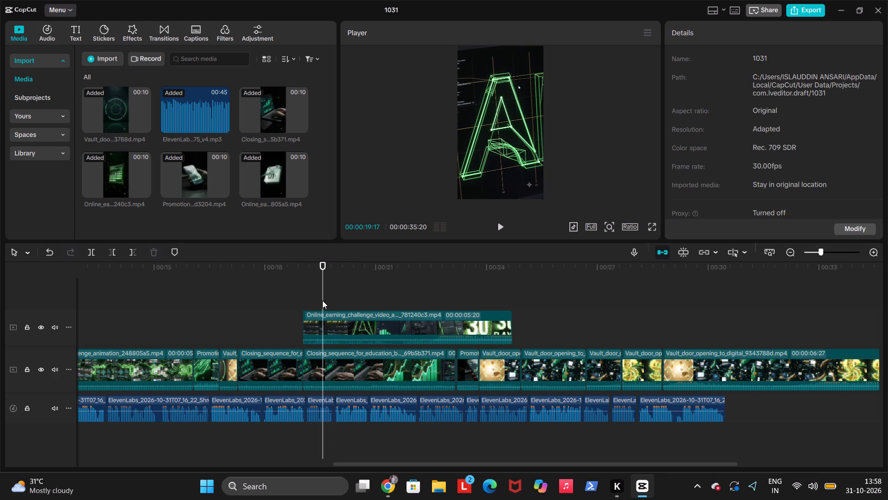
{"action": "left_click", "coordinate": [321, 300]}
{"action": "double_click", "coordinate": [320, 299]}
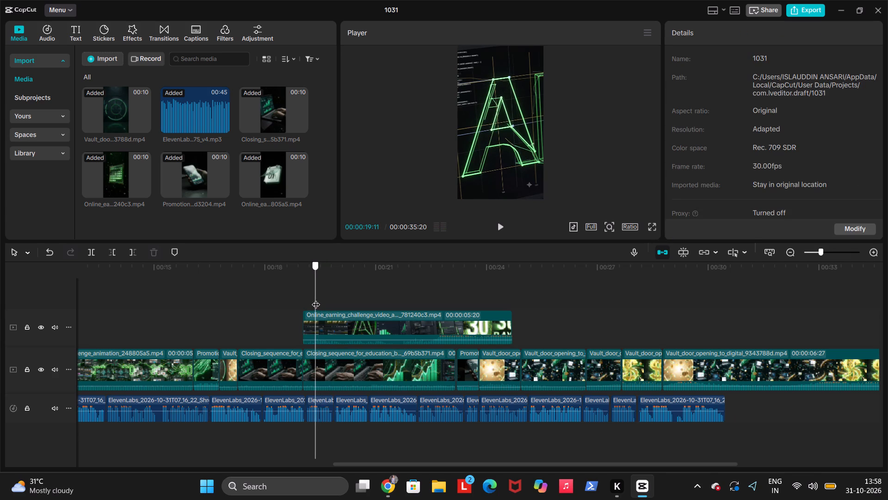
{"action": "left_click", "coordinate": [333, 312]}
{"action": "key", "text": "q"}
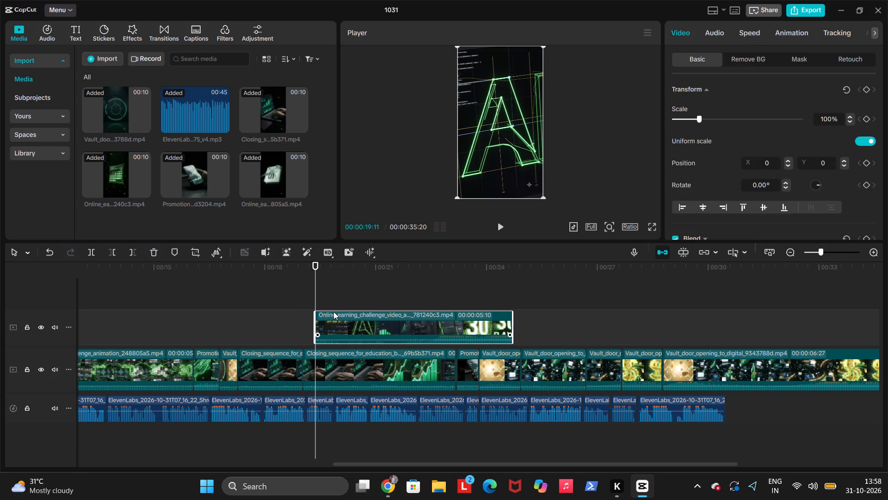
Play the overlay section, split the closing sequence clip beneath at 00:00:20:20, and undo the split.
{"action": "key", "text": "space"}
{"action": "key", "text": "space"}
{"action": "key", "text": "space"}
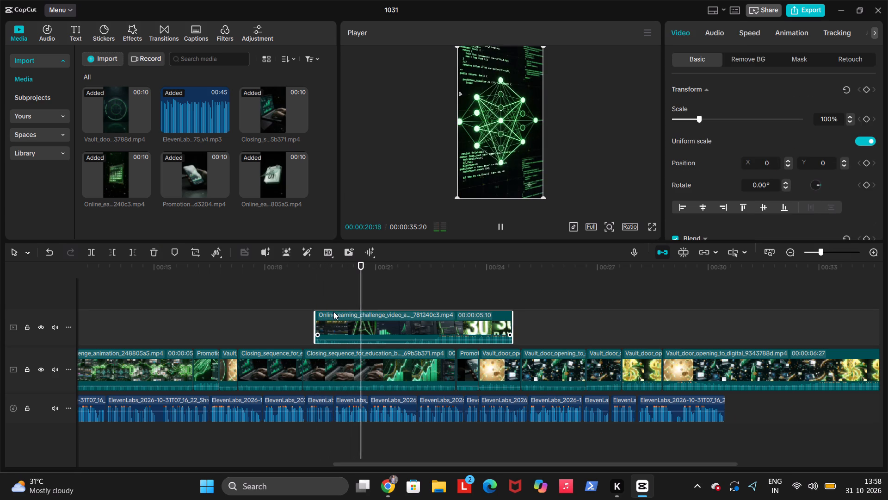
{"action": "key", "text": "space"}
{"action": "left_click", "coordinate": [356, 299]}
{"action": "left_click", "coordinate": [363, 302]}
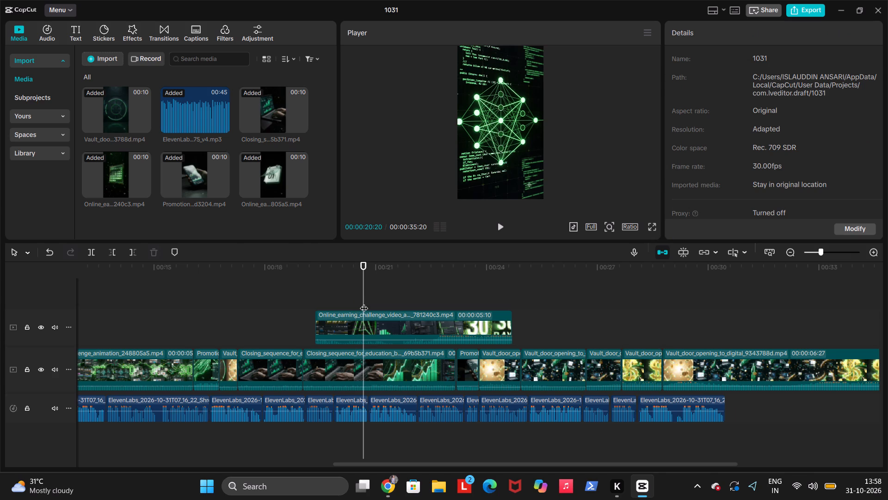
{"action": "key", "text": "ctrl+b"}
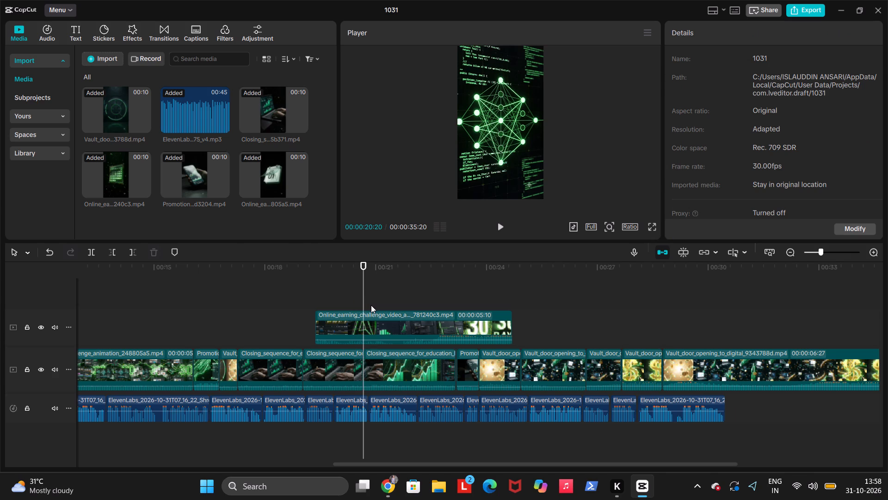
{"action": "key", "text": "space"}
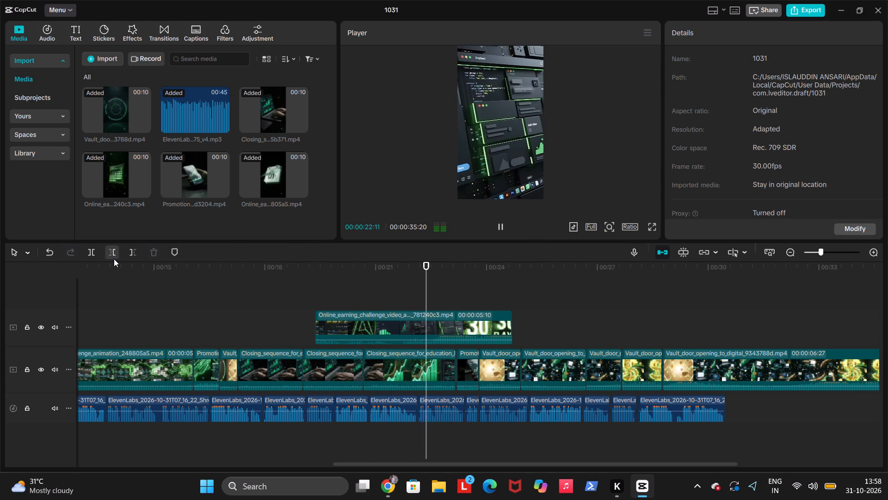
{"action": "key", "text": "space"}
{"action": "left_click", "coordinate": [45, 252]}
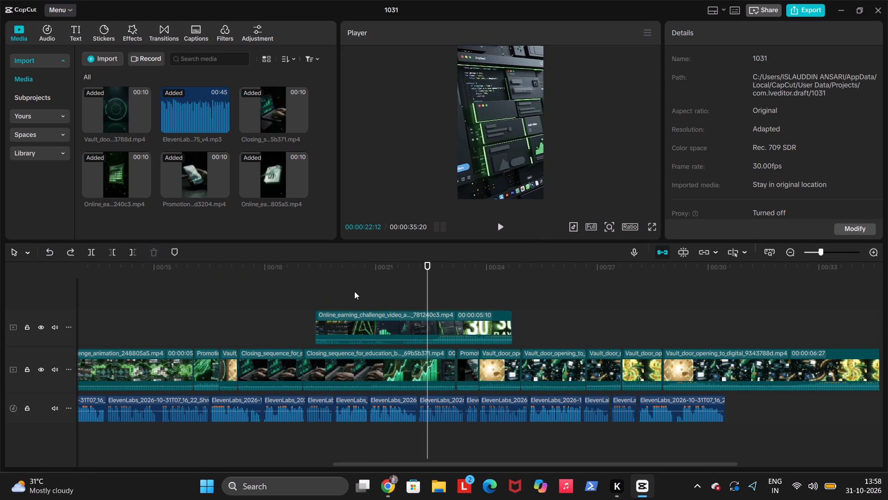
Split the overlay clip at 00:00:20:25, at the end of the green network graphic.
{"action": "left_click", "coordinate": [364, 295]}
{"action": "key", "text": "space"}
{"action": "key", "text": "space"}
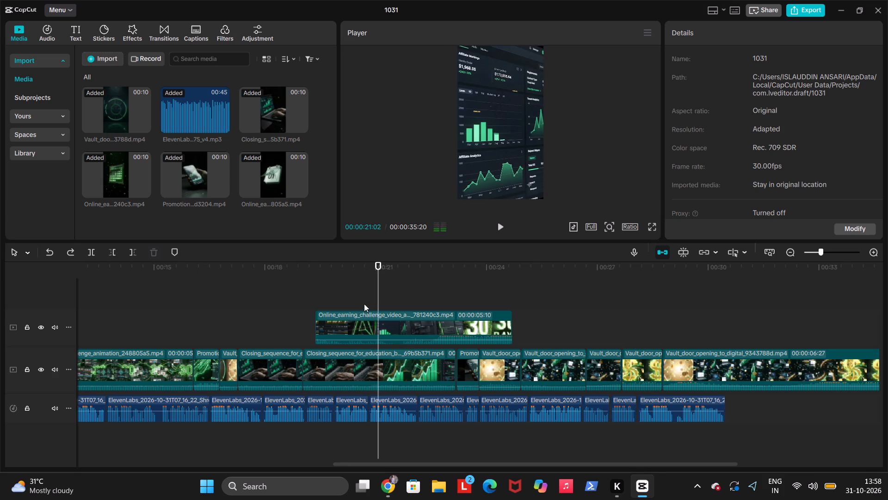
{"action": "left_click", "coordinate": [373, 305]}
{"action": "left_click", "coordinate": [370, 301]}
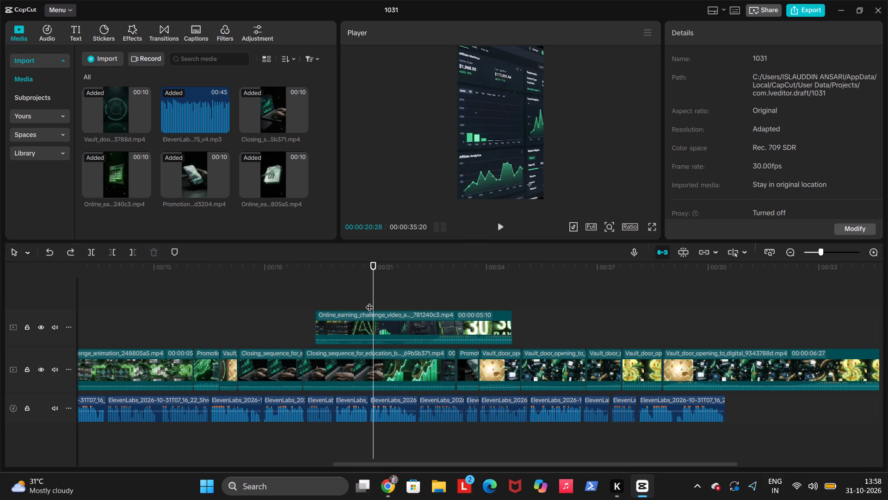
{"action": "left_click", "coordinate": [366, 319]}
{"action": "key", "text": "ctrl+b"}
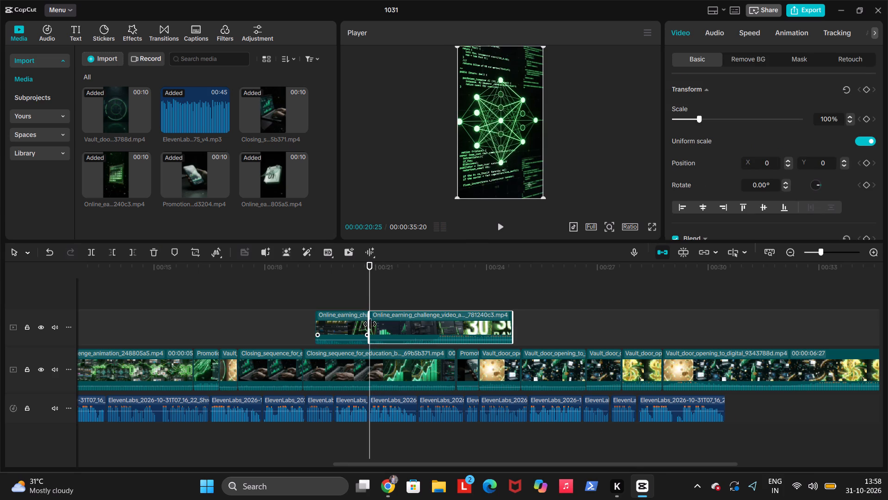
Play the remaining overlay clip and split it at 00:00:22:12, just before the glowing 30 appears.
{"action": "key", "text": "space"}
{"action": "key", "text": "space"}
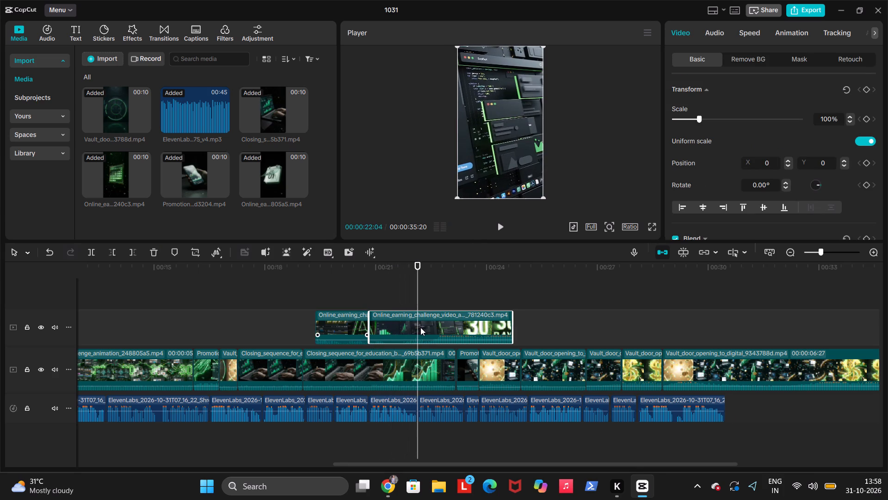
{"action": "key", "text": "space"}
{"action": "key", "text": "space"}
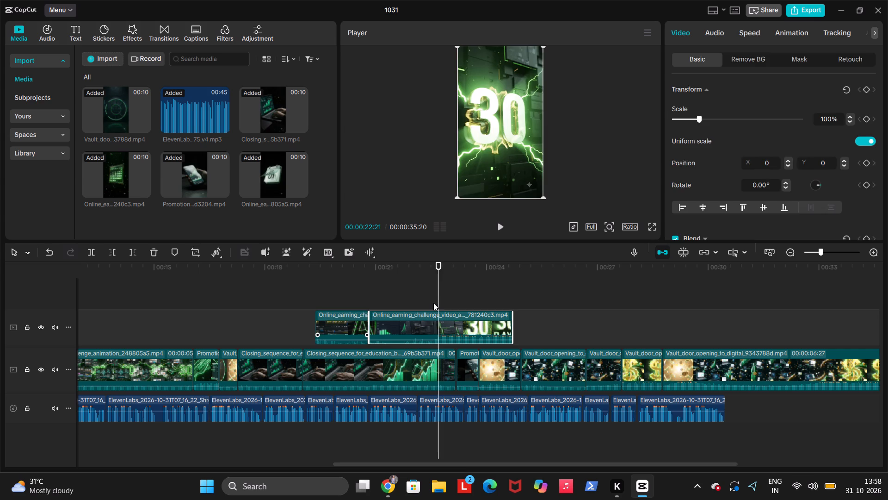
{"action": "left_click", "coordinate": [433, 303]}
{"action": "left_click", "coordinate": [432, 301]}
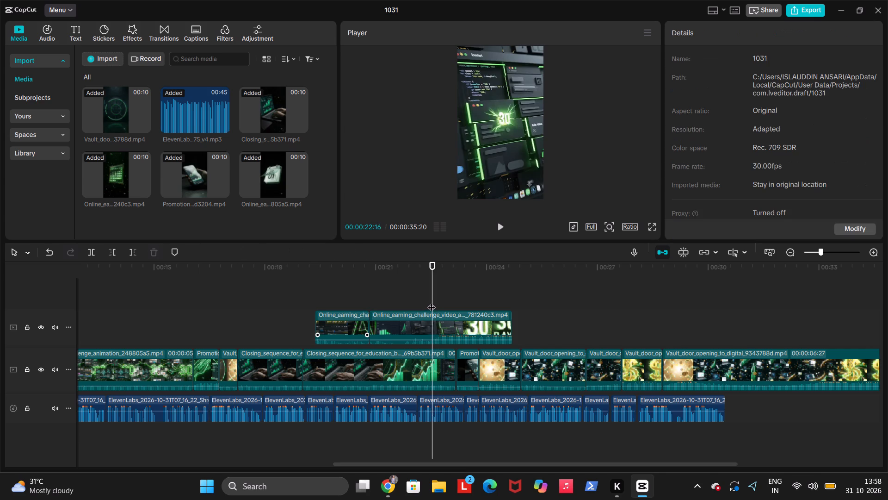
{"action": "double_click", "coordinate": [431, 301]}
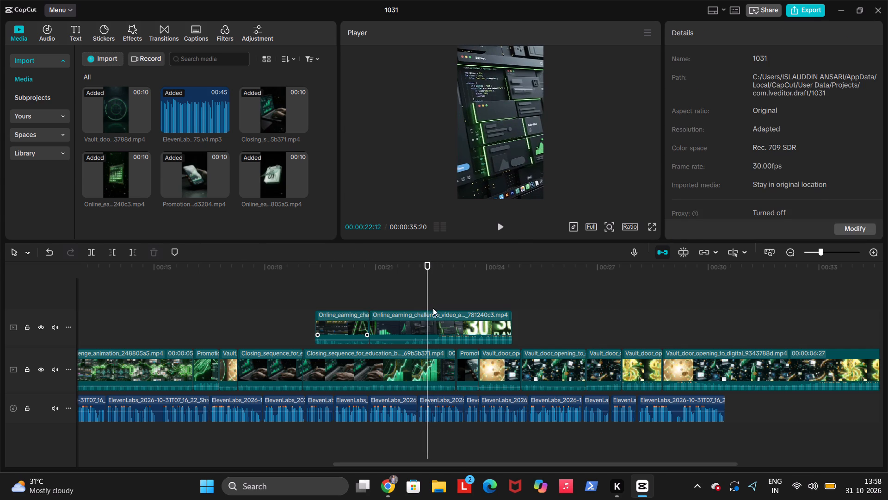
{"action": "left_click", "coordinate": [435, 319], "text": "ctrl"}
{"action": "key", "text": "ctrl+b"}
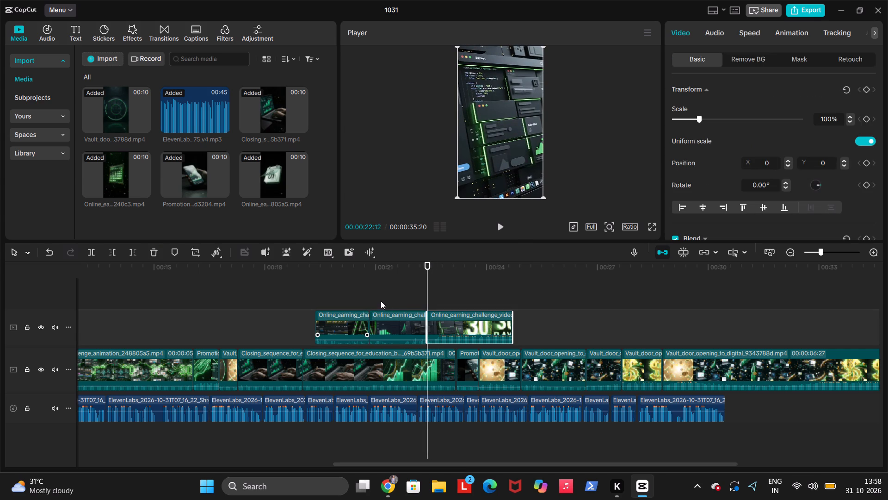
Play the middle overlay piece and split it at 00:00:21:21, where the code windows are shown.
{"action": "left_click", "coordinate": [381, 301]}
{"action": "key", "text": "space"}
{"action": "key", "text": "space"}
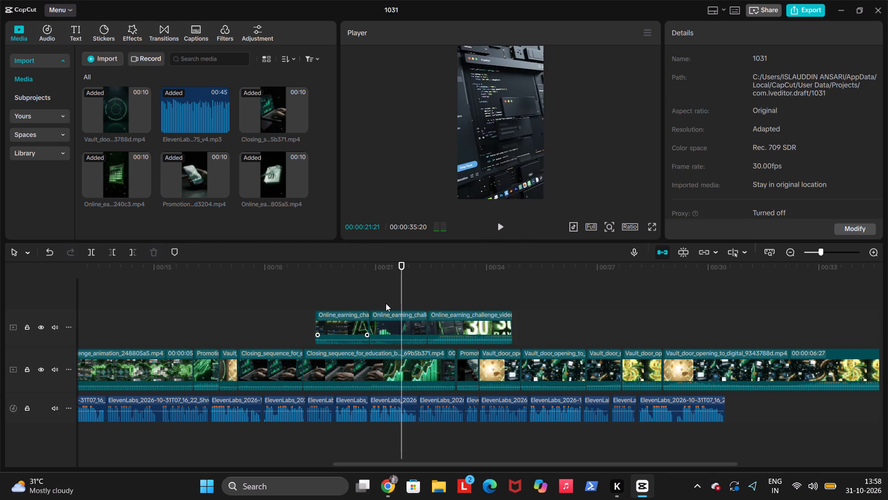
{"action": "left_click", "coordinate": [401, 330]}
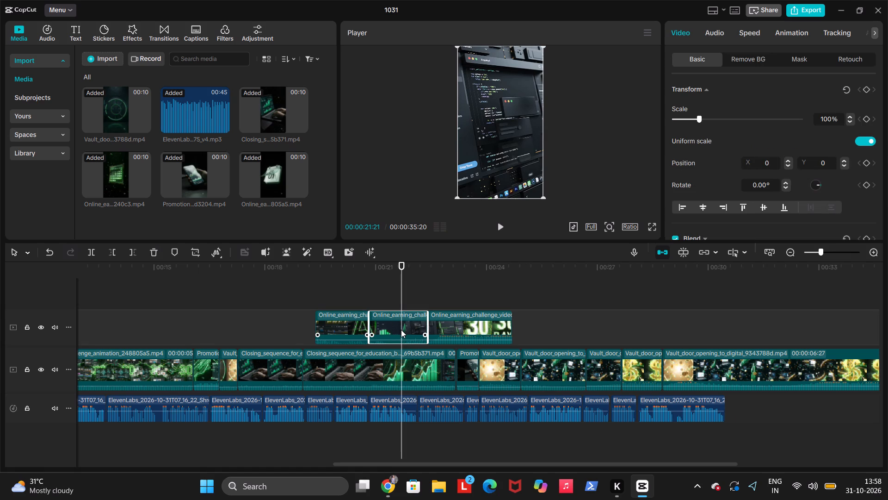
{"action": "key", "text": "ctrl+b"}
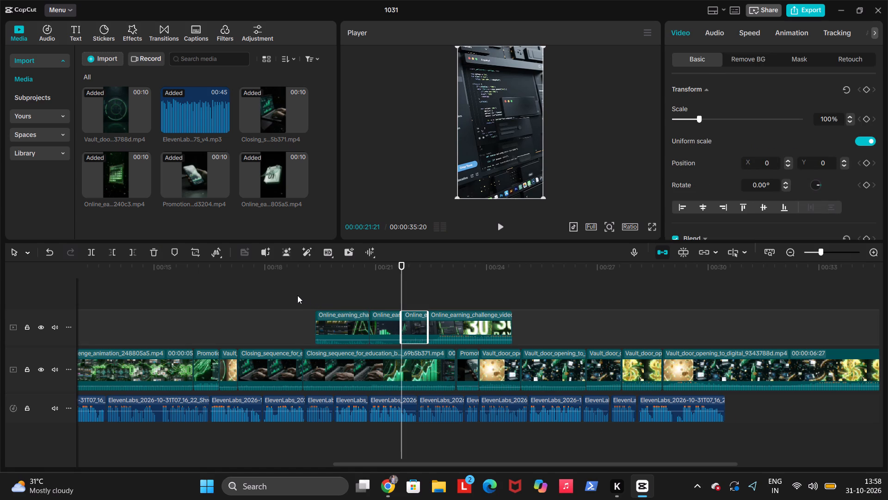
Insert the first overlay piece, with the wireframe A and network graphic, into the main track between the two closing sequence clips.
{"action": "left_click", "coordinate": [280, 300]}
{"action": "key", "text": "space"}
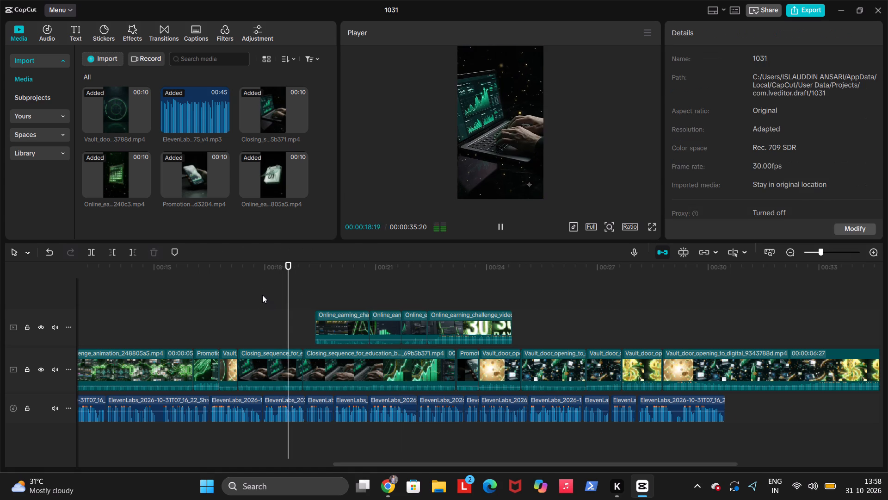
{"action": "key", "text": "space"}
{"action": "left_click", "coordinate": [338, 331]}
{"action": "left_click_drag", "start_coordinate": [338, 331], "coordinate": [311, 364]}
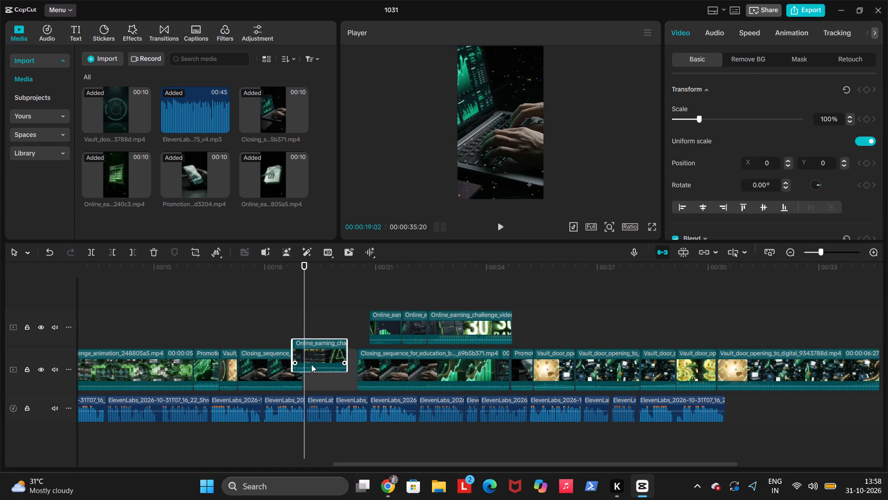
{"action": "left_click_drag", "start_coordinate": [311, 364], "coordinate": [310, 367]}
Play the inserted wireframe A clip and set its speed to 1.32x.
{"action": "left_click", "coordinate": [261, 336]}
{"action": "key", "text": "space"}
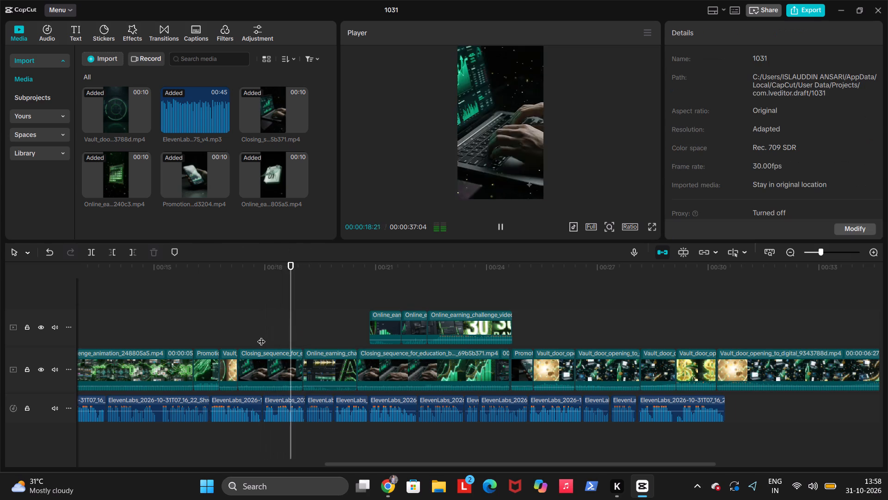
{"action": "key", "text": "space"}
{"action": "left_click", "coordinate": [327, 371]}
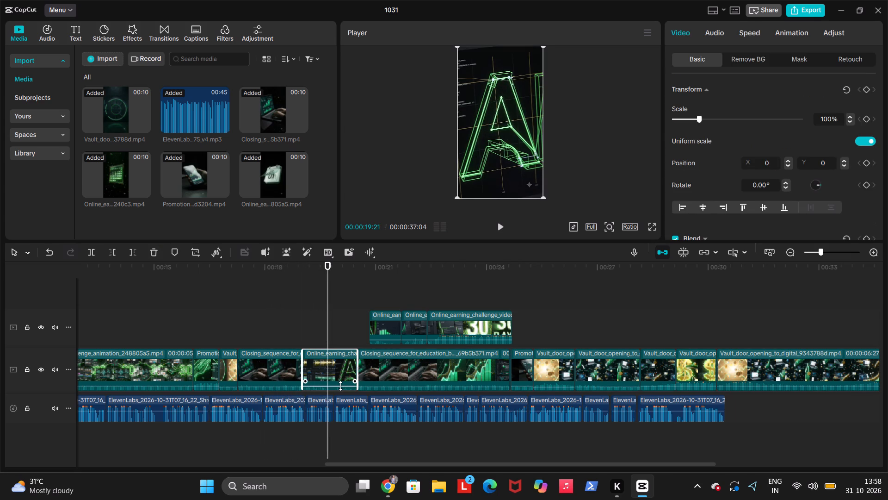
{"action": "key", "text": "space"}
{"action": "key", "text": "space"}
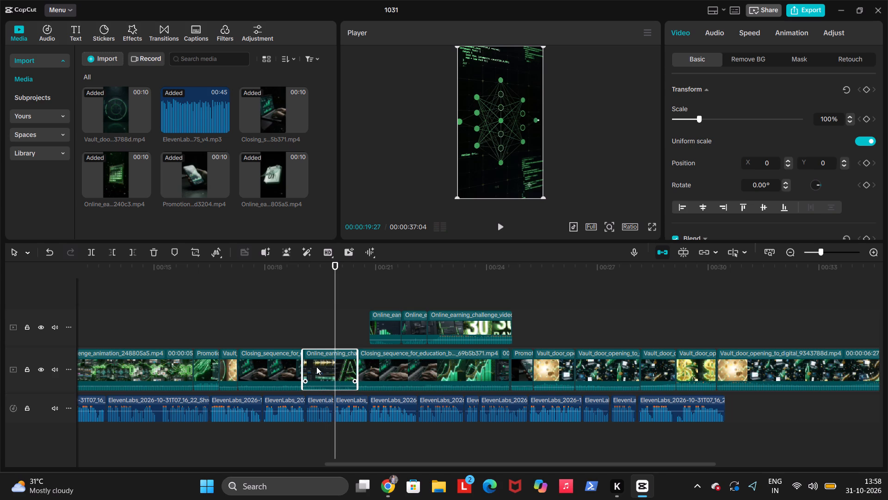
{"action": "left_click", "coordinate": [316, 367]}
{"action": "left_click", "coordinate": [747, 31]}
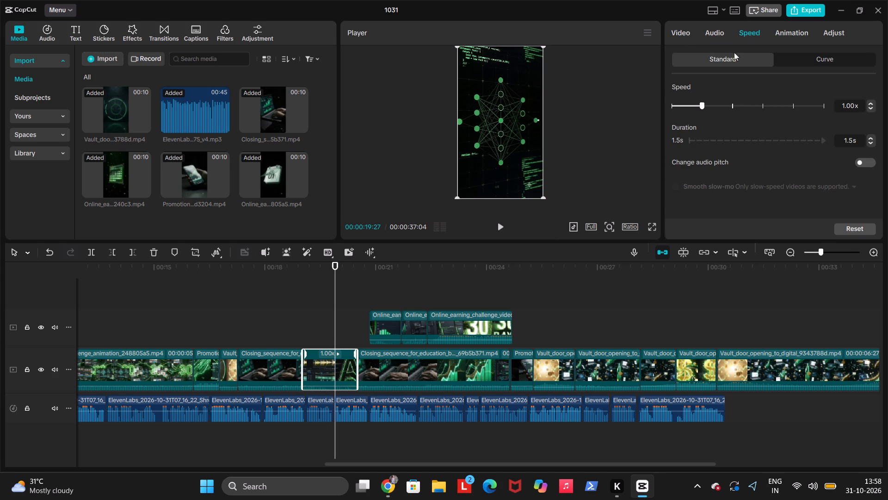
{"action": "left_click", "coordinate": [712, 105]}
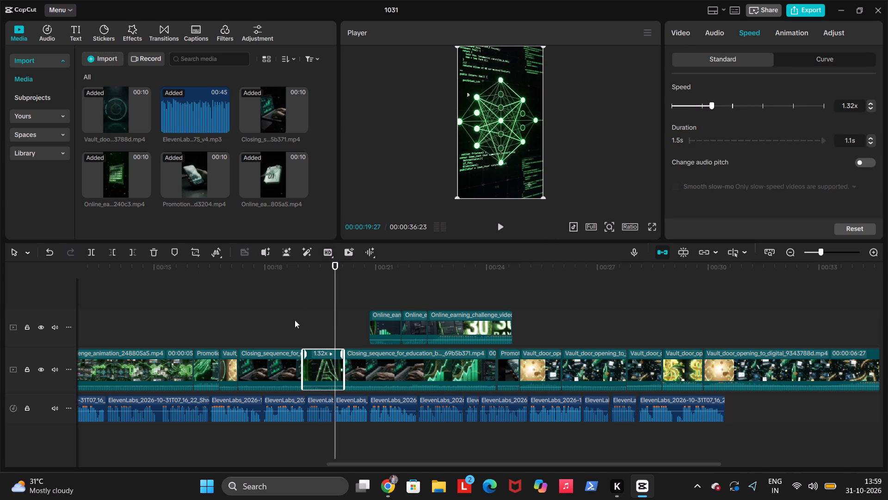
Play the sped-up clip and trim away its beginning up to 00:00:19:07.
{"action": "left_click", "coordinate": [290, 324]}
{"action": "key", "text": "space"}
{"action": "key", "text": "space"}
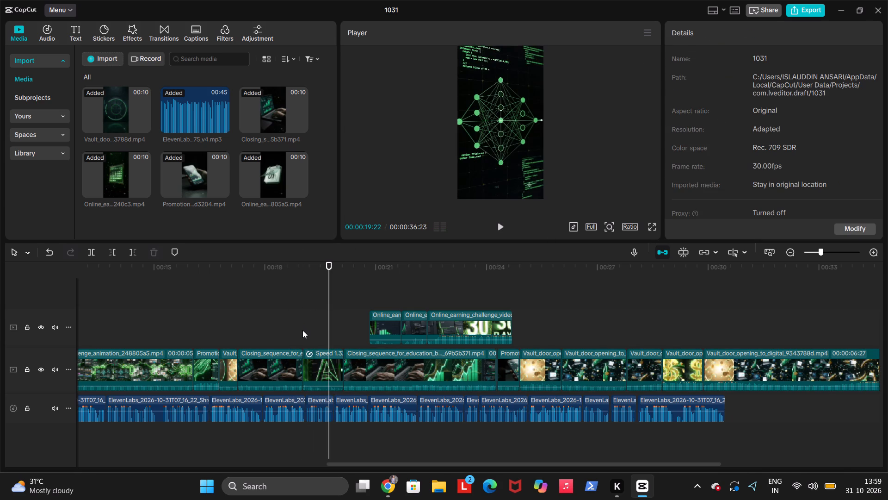
{"action": "left_click", "coordinate": [307, 344]}
{"action": "left_click", "coordinate": [310, 343]}
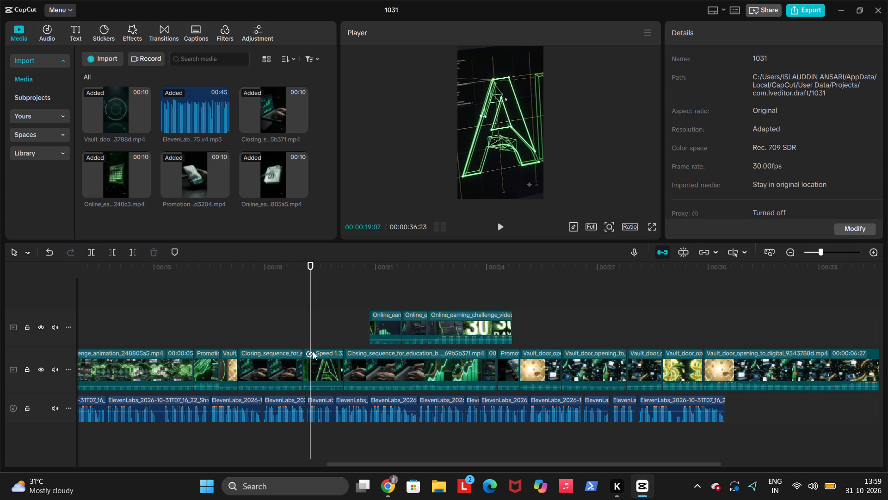
{"action": "left_click", "coordinate": [313, 352]}
{"action": "key", "text": "q"}
Trim the end of the sped-up wireframe clip at about 00:00:19:26 to fit the voiceover segment.
{"action": "key", "text": "space"}
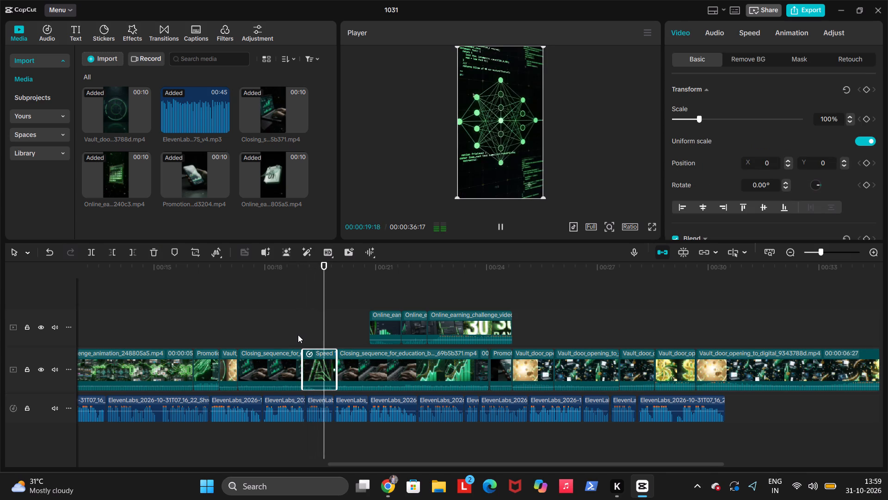
{"action": "key", "text": "space"}
{"action": "key", "text": "w"}
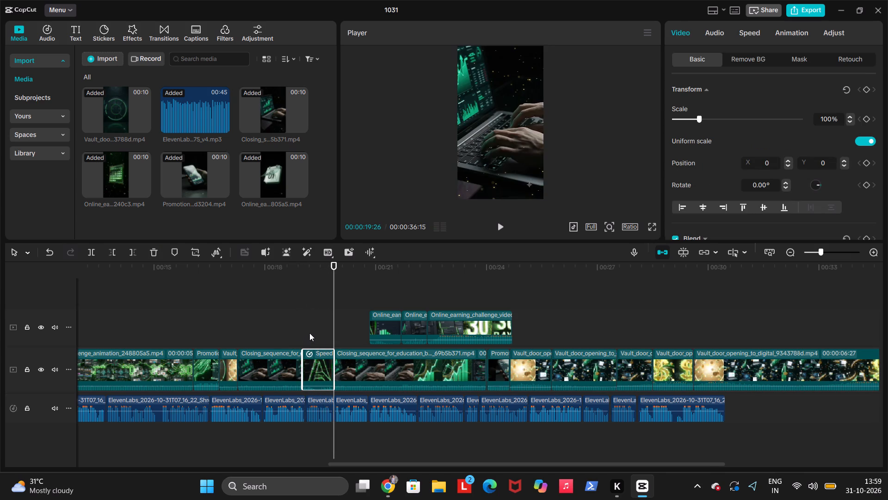
Play onward and insert the bar-chart dashboard overlay piece into the main track directly after the sped-up clip.
{"action": "key", "text": "space"}
{"action": "key", "text": "space"}
{"action": "left_click", "coordinate": [367, 299]}
{"action": "key", "text": "space"}
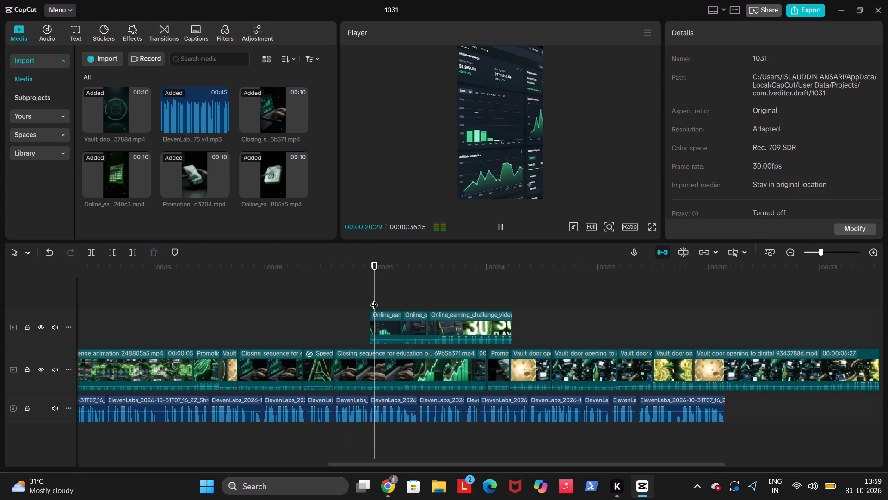
{"action": "key", "text": "space"}
{"action": "left_click", "coordinate": [388, 321]}
{"action": "left_click_drag", "start_coordinate": [388, 321], "coordinate": [364, 359]}
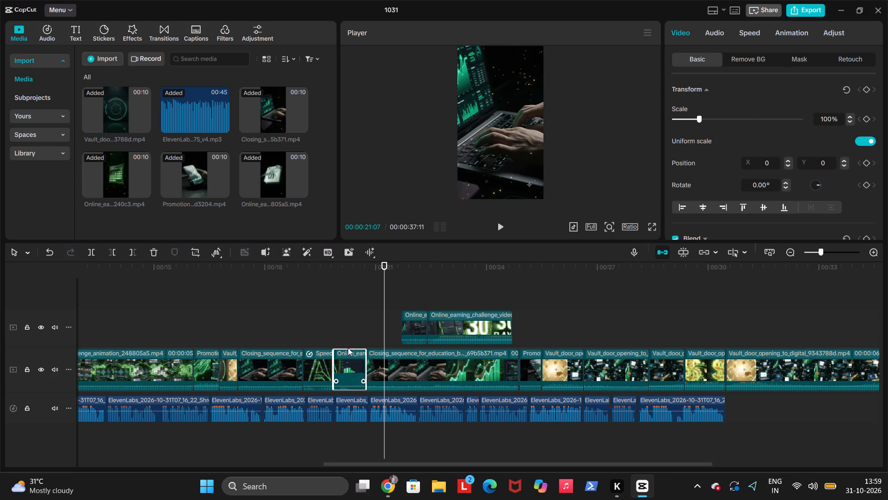
Play the inserted dashboard clip and trim away its beginning up to 00:00:19:28.
{"action": "left_click", "coordinate": [326, 334]}
{"action": "key", "text": "space"}
{"action": "key", "text": "space"}
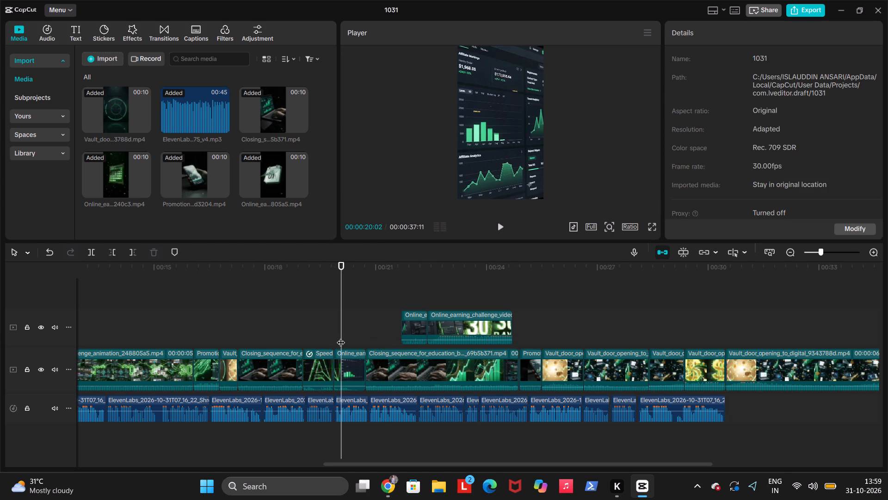
{"action": "double_click", "coordinate": [340, 337]}
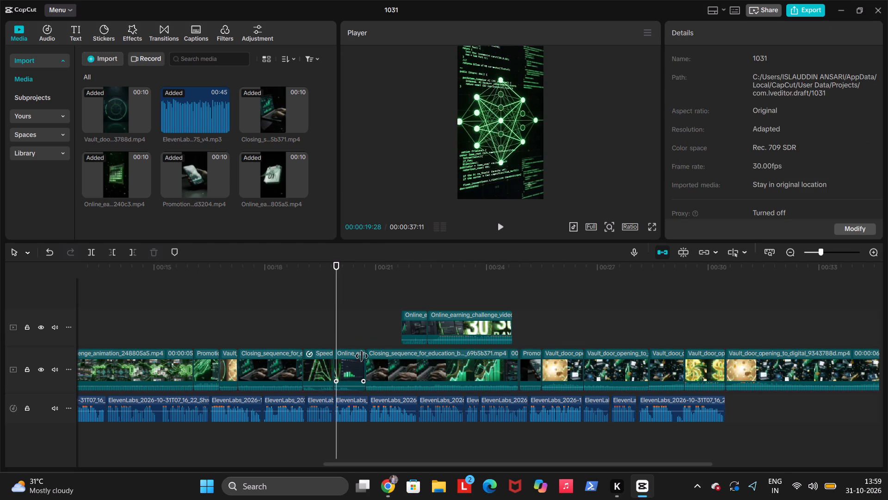
{"action": "key", "text": "q"}
Play the trimmed section and insert the code-windows overlay piece into the main track directly after the dashboard clip.
{"action": "key", "text": "space"}
{"action": "key", "text": "space"}
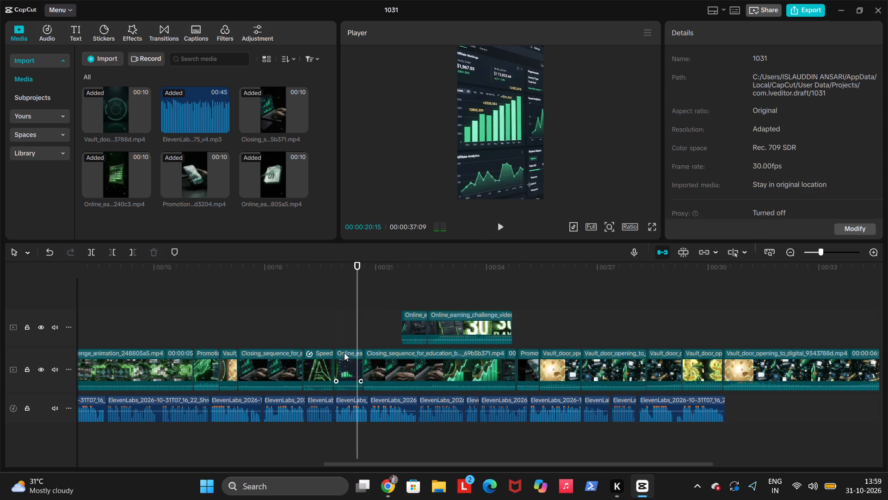
{"action": "key", "text": "space"}
{"action": "key", "text": "space"}
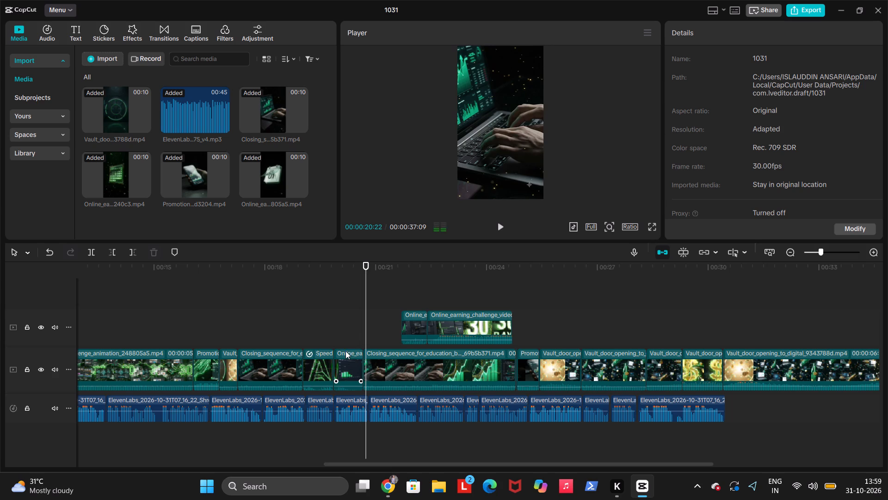
{"action": "key", "text": "space"}
{"action": "key", "text": "space"}
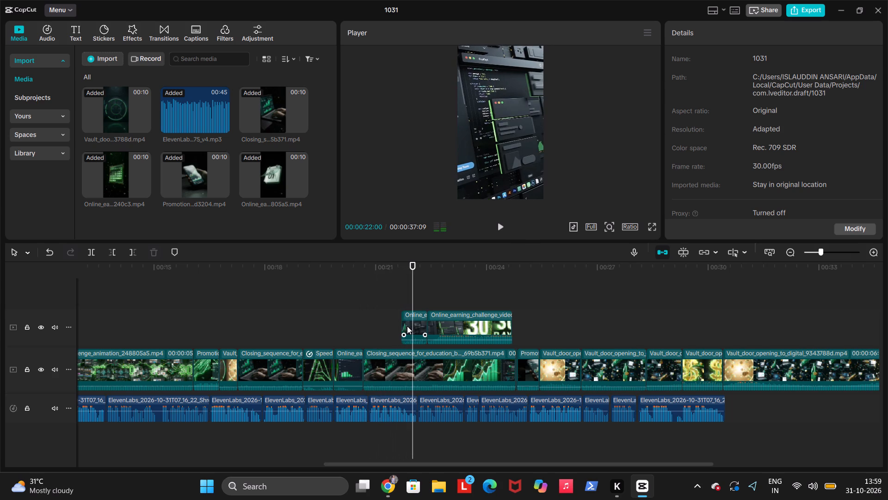
{"action": "left_click", "coordinate": [407, 326]}
{"action": "left_click_drag", "start_coordinate": [407, 326], "coordinate": [374, 357]}
Play through the inserted clips against the voiceover and delete the remaining overlay clip with the glowing 30.
{"action": "left_click", "coordinate": [350, 336]}
{"action": "key", "text": "space"}
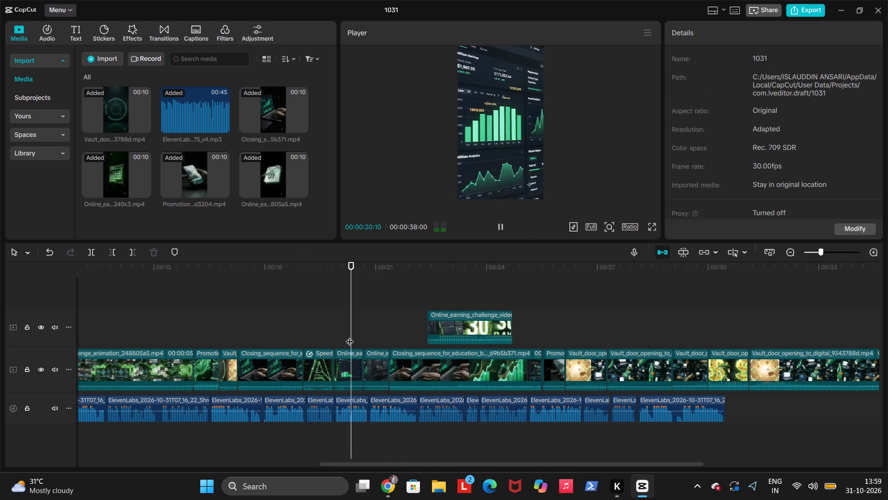
{"action": "key", "text": "space"}
{"action": "key", "text": "space"}
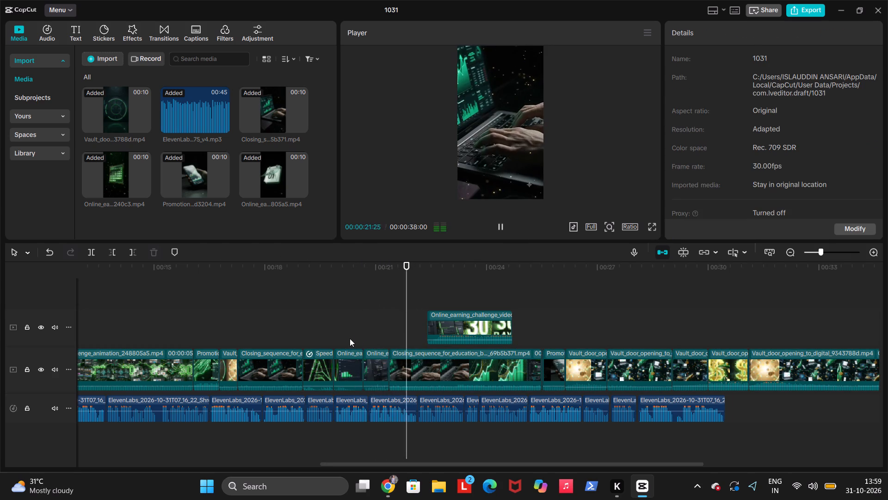
{"action": "left_click", "coordinate": [345, 338]}
{"action": "key", "text": "space"}
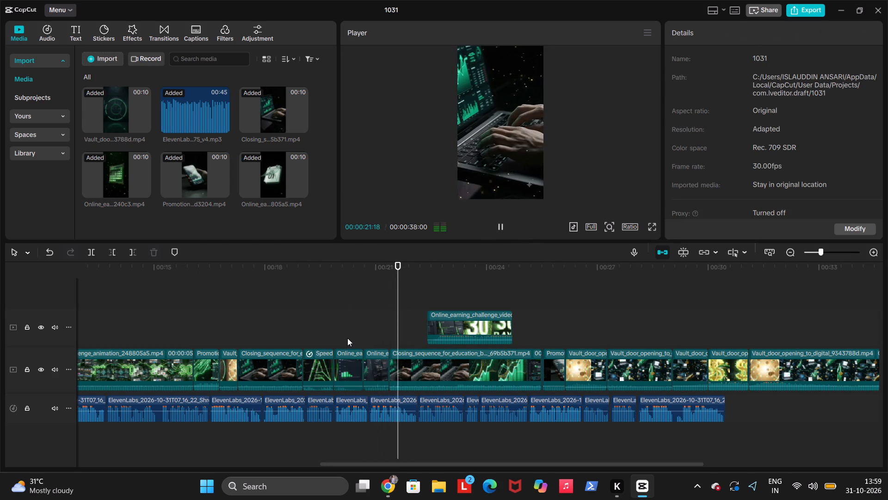
{"action": "key", "text": "space"}
{"action": "key", "text": "space"}
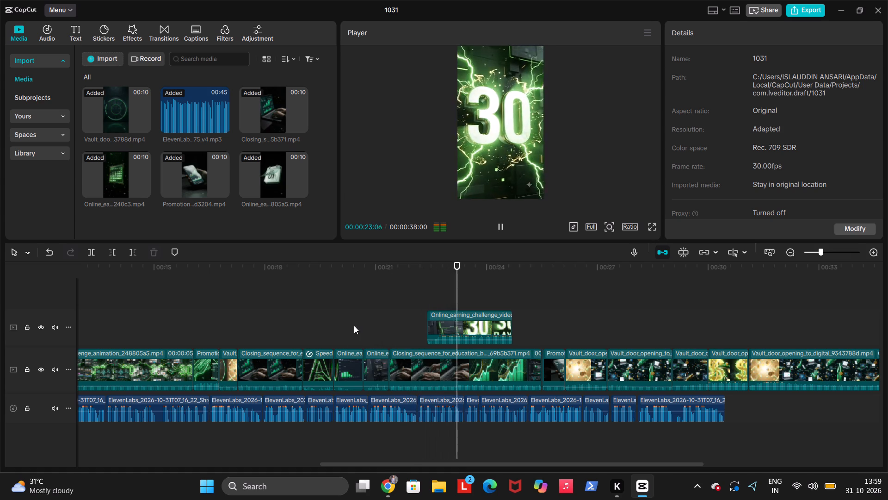
{"action": "key", "text": "space"}
{"action": "left_click", "coordinate": [462, 331]}
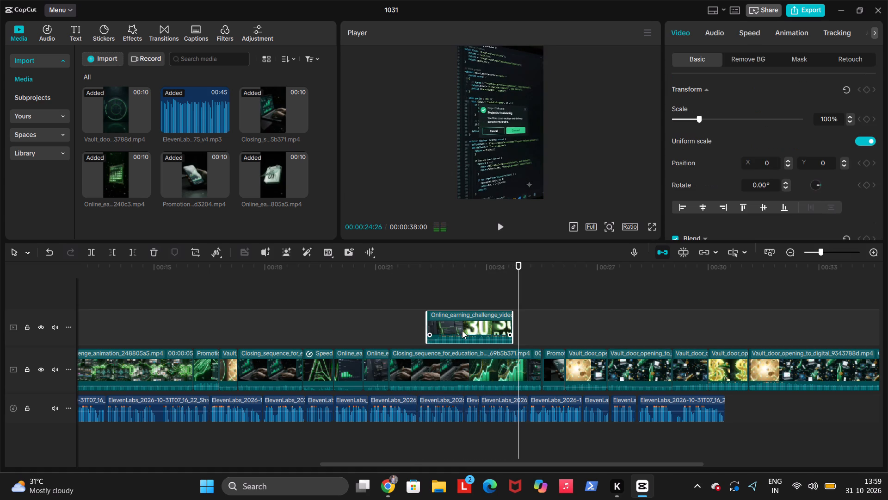
{"action": "key", "text": "Delete"}
Play the timeline from 00:00:19:15 and replay the final vault clips to check them against the last voiceover segments.
{"action": "left_click", "coordinate": [321, 335]}
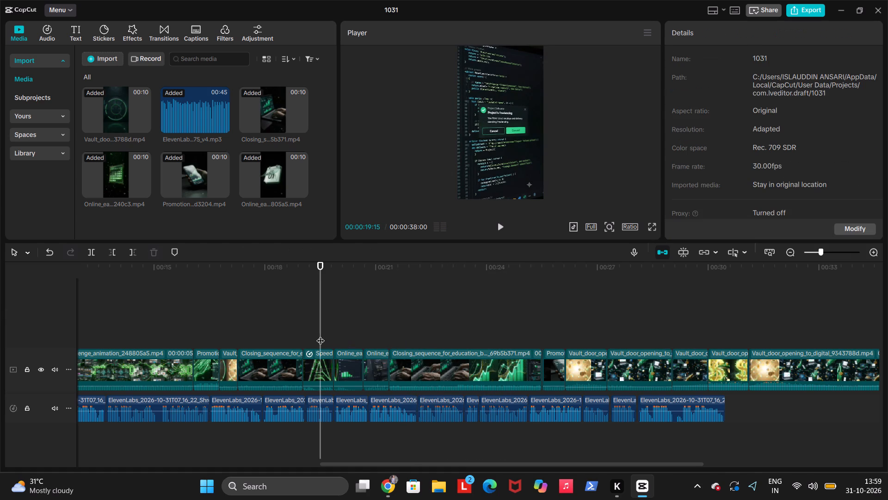
{"action": "key", "text": "v"}
{"action": "key", "text": "space"}
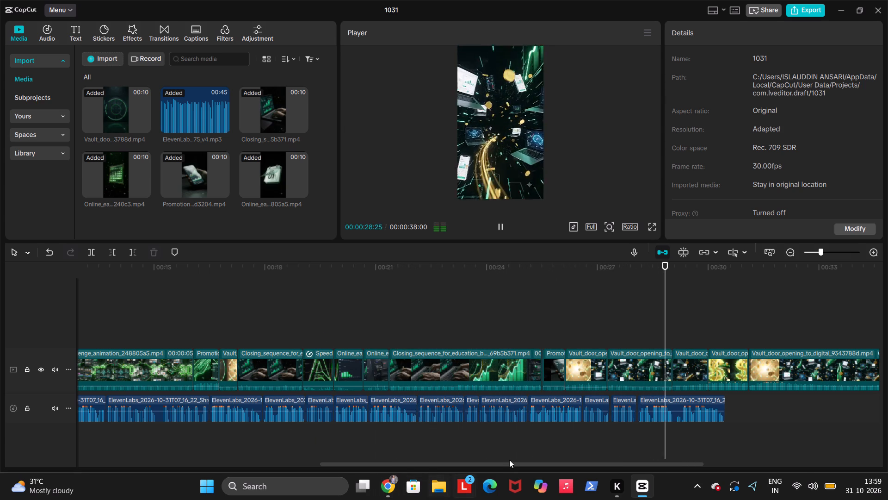
{"action": "double_click", "coordinate": [269, 326]}
{"action": "left_click", "coordinate": [736, 325]}
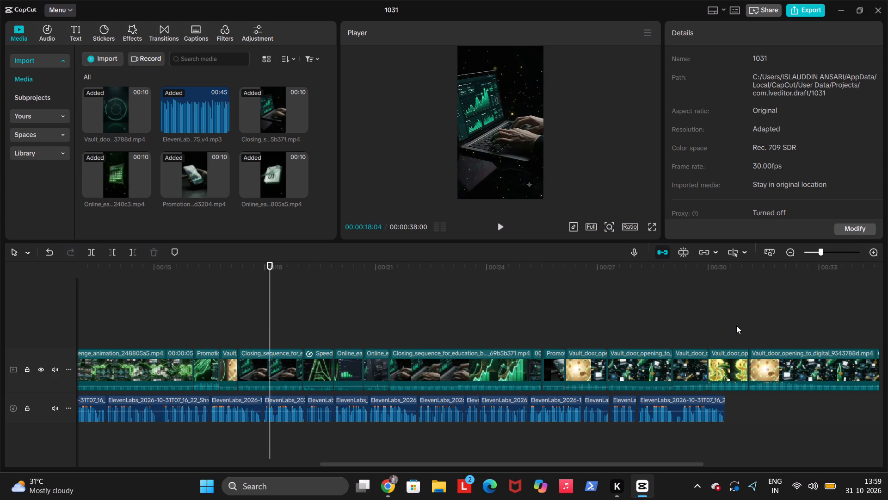
{"action": "left_click", "coordinate": [708, 328]}
{"action": "left_click", "coordinate": [635, 337]}
{"action": "key", "text": "space"}
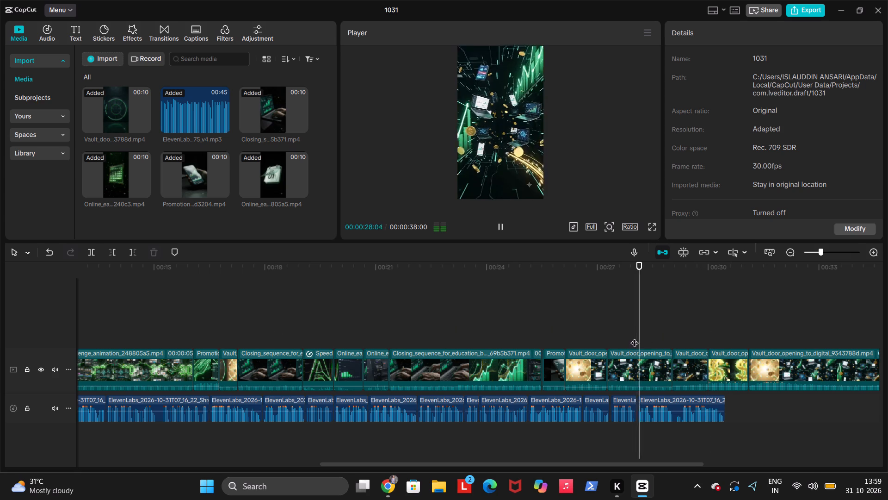
{"action": "key", "text": "space"}
{"action": "key", "text": "space"}
{"action": "key", "text": "space"}
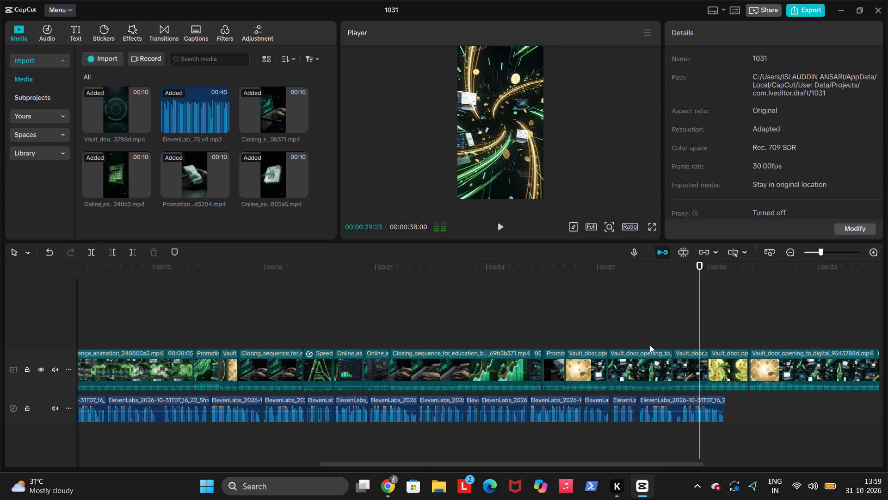
{"action": "left_click", "coordinate": [607, 339]}
{"action": "key", "text": "space"}
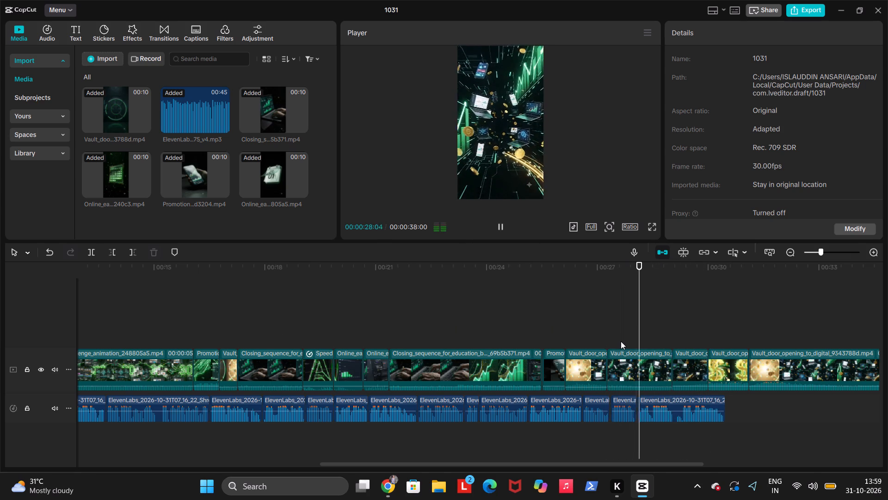
{"action": "key", "text": "space"}
{"action": "key", "text": "space"}
{"action": "key", "text": "space"}
{"action": "key", "text": "space"}
{"action": "key", "text": "space"}
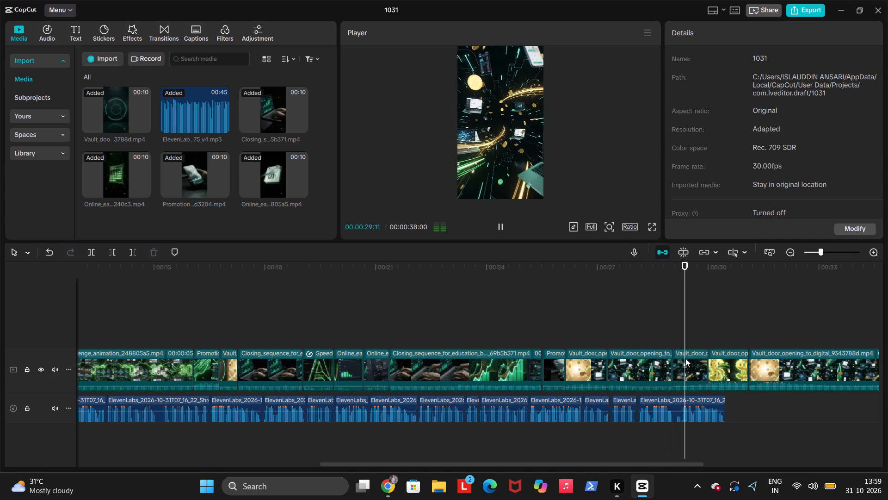
Delete the short vault clip at 00:00:29:11 and the golden dollar sign clip that follows it.
{"action": "left_click", "coordinate": [685, 359]}
{"action": "key", "text": "Delete"}
{"action": "left_click", "coordinate": [686, 360]}
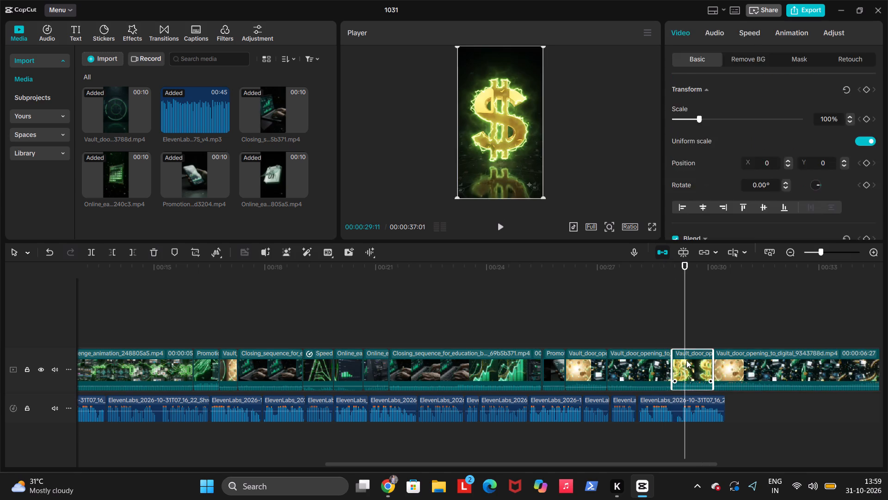
{"action": "key", "text": "Delete"}
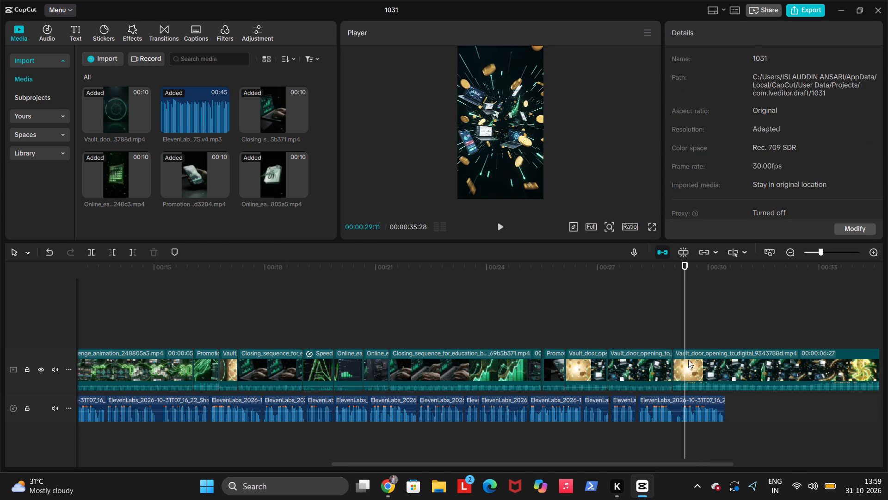
Play the remaining long vault door clip at the end of the main track and delete it.
{"action": "key", "text": "space"}
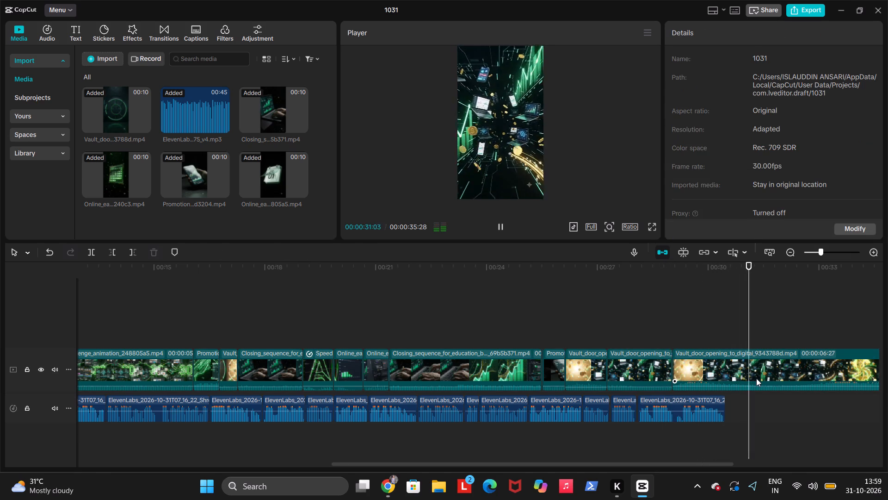
{"action": "left_click", "coordinate": [758, 351]}
{"action": "scroll", "coordinate": [801, 347], "scroll_direction": "left", "scroll_amount": 1}
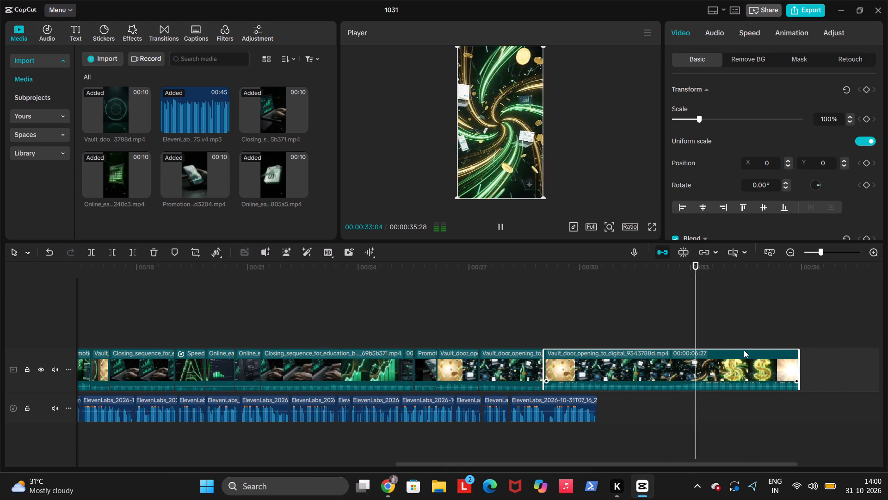
{"action": "scroll", "coordinate": [744, 350], "scroll_direction": "left", "scroll_amount": 1}
{"action": "key", "text": "Delete"}
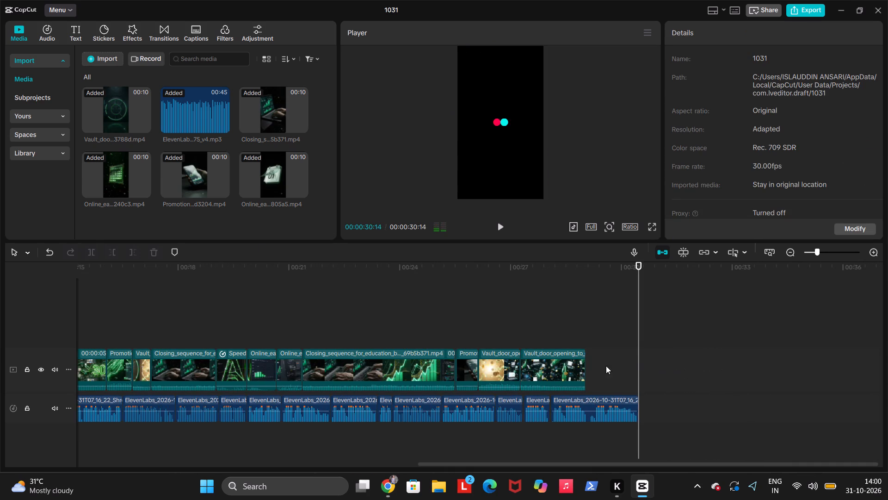
Replay the closing-sequence and final vault clips against the last voiceover segments and return the playhead to the start.
{"action": "left_click", "coordinate": [494, 337]}
{"action": "key", "text": "space"}
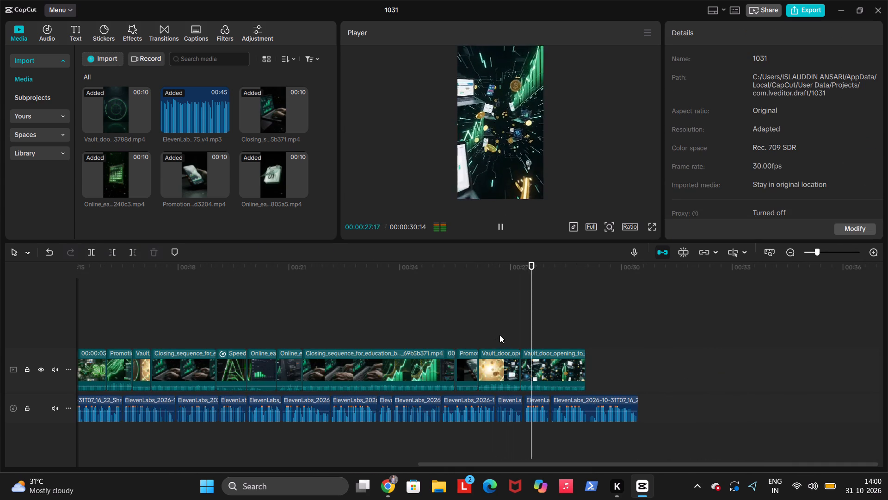
{"action": "key", "text": "space"}
{"action": "left_click", "coordinate": [332, 337]}
{"action": "key", "text": "space"}
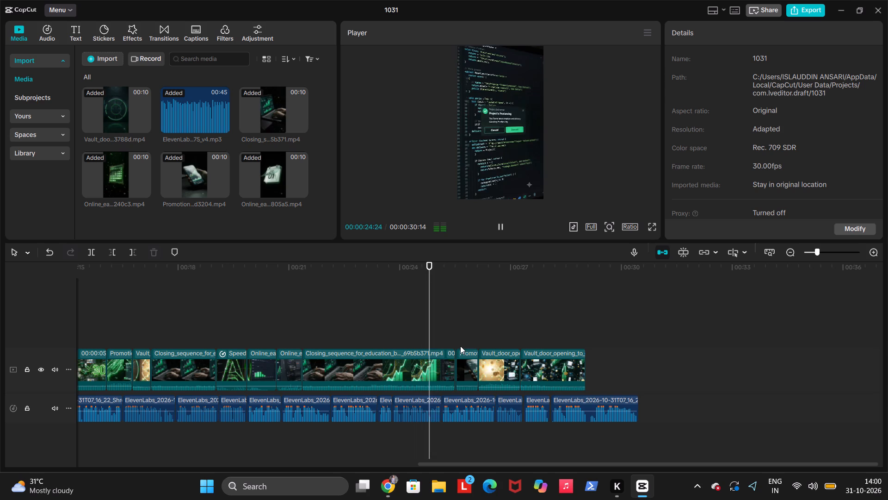
{"action": "left_click", "coordinate": [252, 325]}
{"action": "left_click_drag", "start_coordinate": [253, 324], "coordinate": [0, 341]}
{"action": "left_click", "coordinate": [0, 341]}
Switch to Chrome and search Pinterest for "follow for more".
{"action": "left_click", "coordinate": [388, 478]}
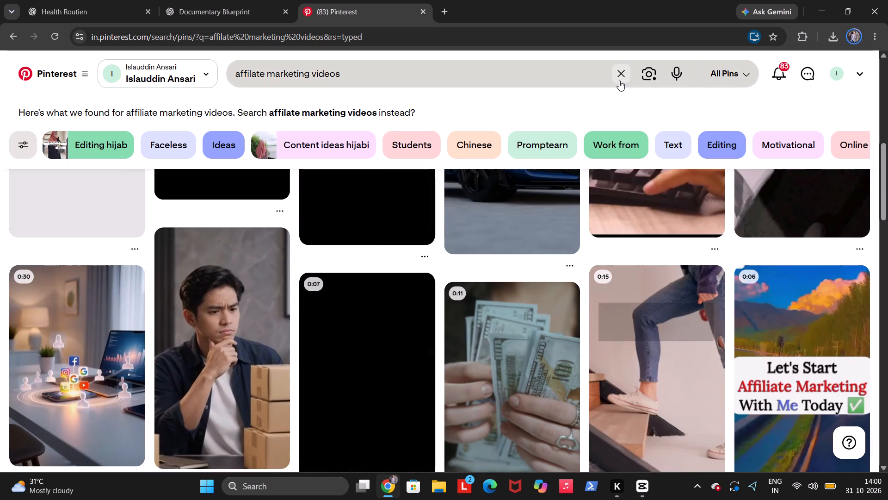
{"action": "left_click", "coordinate": [619, 81]}
{"action": "type", "text": "follo"}
{"action": "type", "text": "w"}
{"action": "key", "text": "space"}
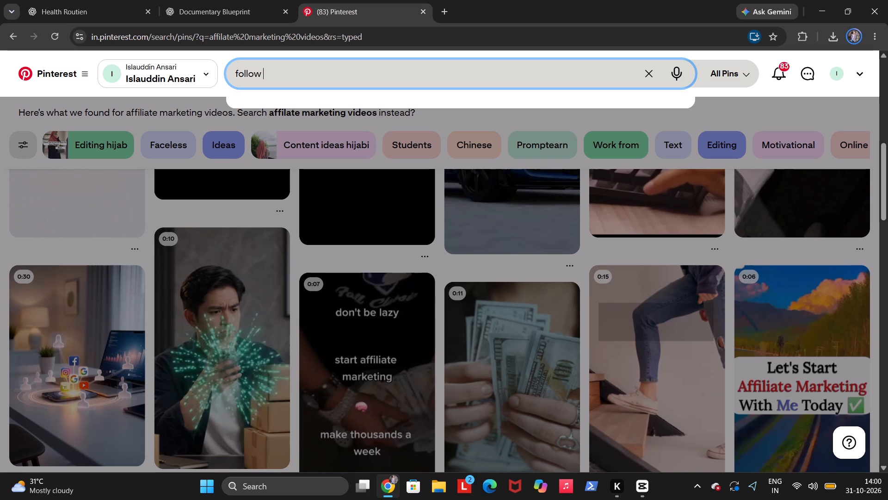
{"action": "type", "text": "for"}
{"action": "key", "text": "space"}
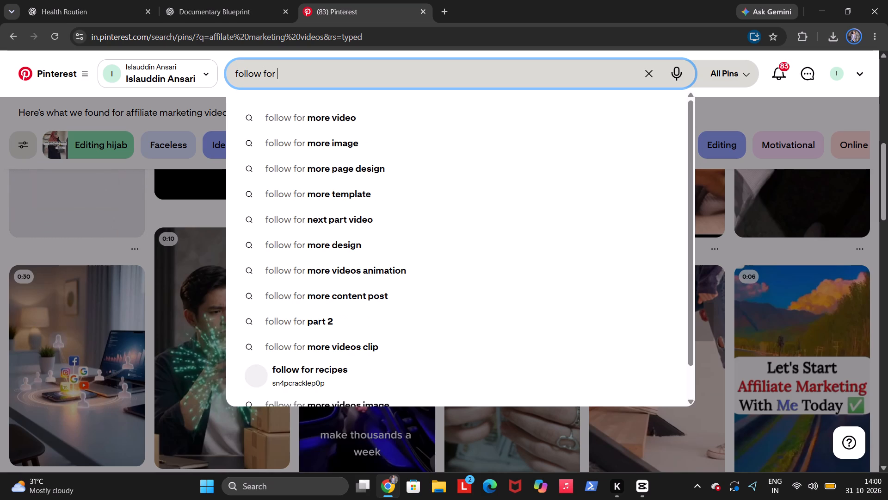
{"action": "type", "text": "more"}
{"action": "key", "text": "Return"}
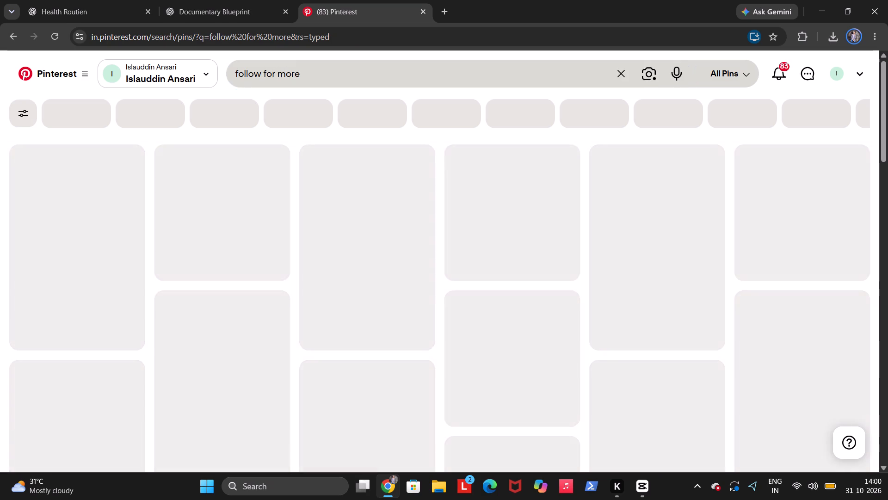
Switch back to CapCut and play the timeline from the start through the growth chart clip, checking the visuals against the voiceover.
{"action": "key", "text": "alt+Tab"}
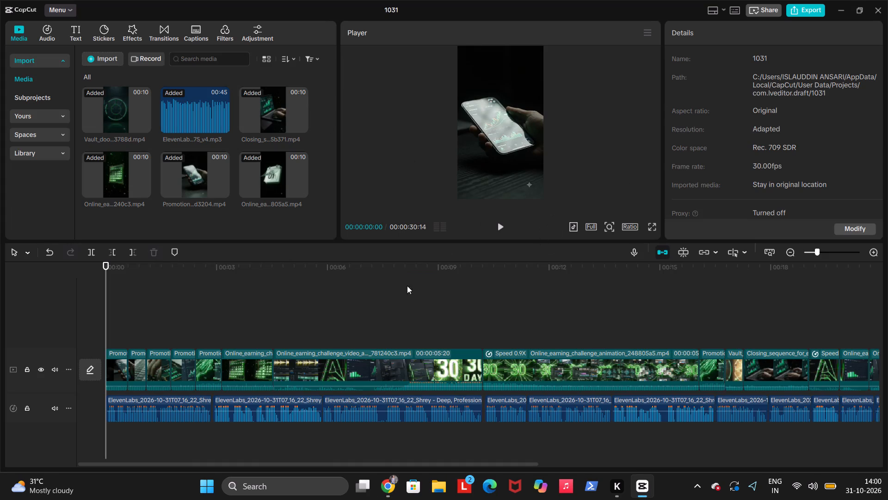
{"action": "key", "text": "space"}
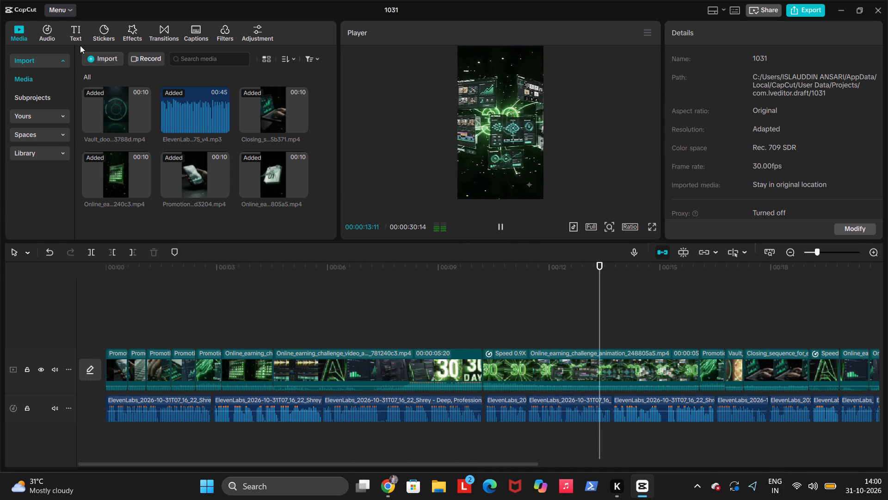
{"action": "scroll", "coordinate": [88, 48], "scroll_direction": "left", "scroll_amount": 1}
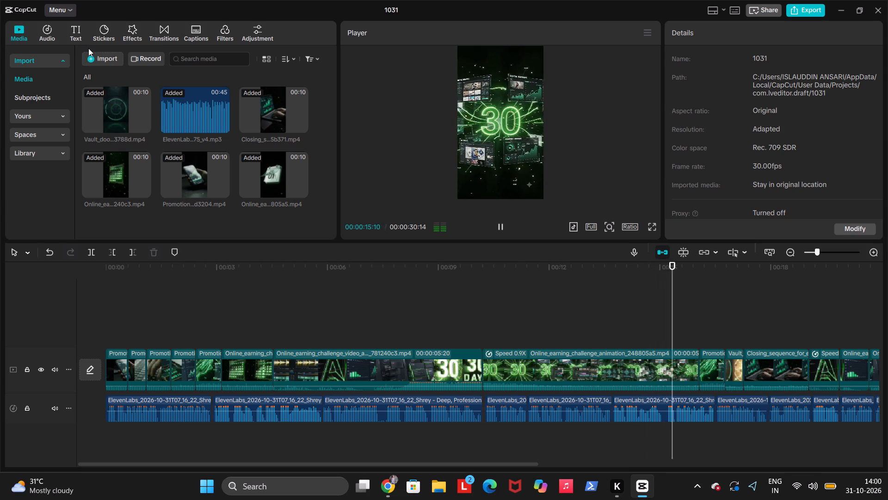
{"action": "scroll", "coordinate": [88, 48], "scroll_direction": "left", "scroll_amount": 2}
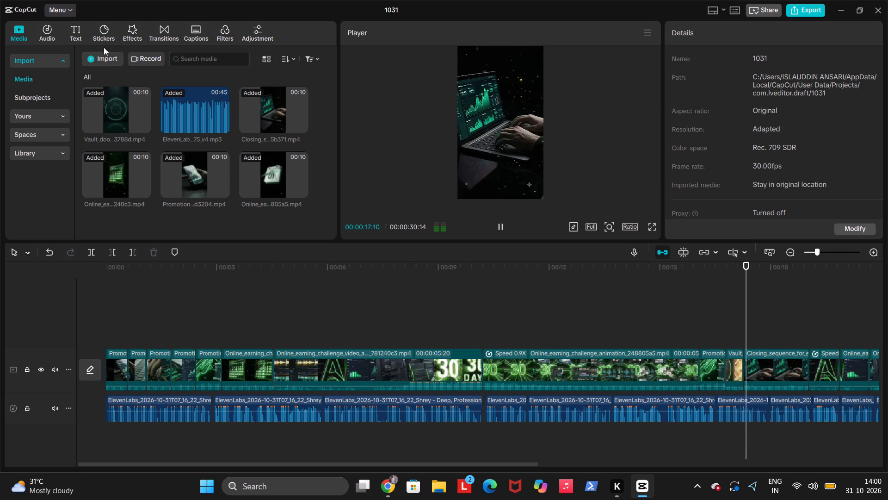
{"action": "scroll", "coordinate": [104, 47], "scroll_direction": "left", "scroll_amount": 1}
{"action": "scroll", "coordinate": [667, 317], "scroll_direction": "left", "scroll_amount": 1}
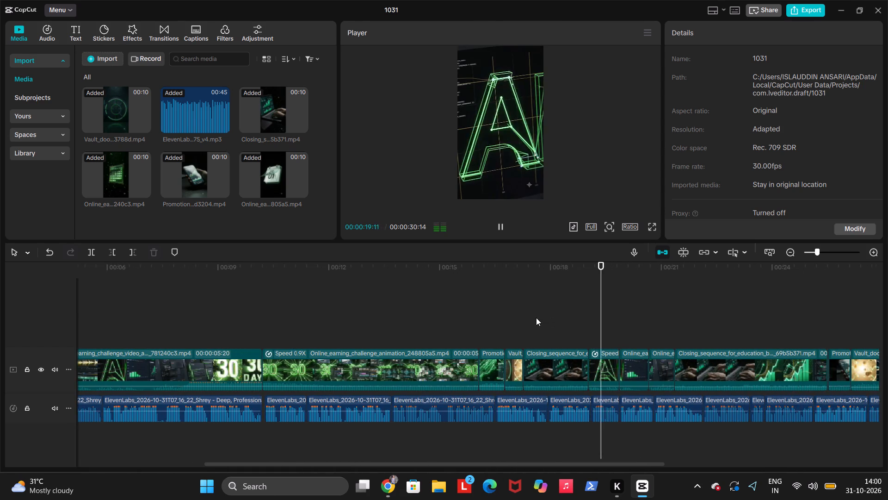
{"action": "scroll", "coordinate": [536, 318], "scroll_direction": "left", "scroll_amount": 1}
{"action": "left_click", "coordinate": [462, 319]}
{"action": "key", "text": "space"}
{"action": "key", "text": "space"}
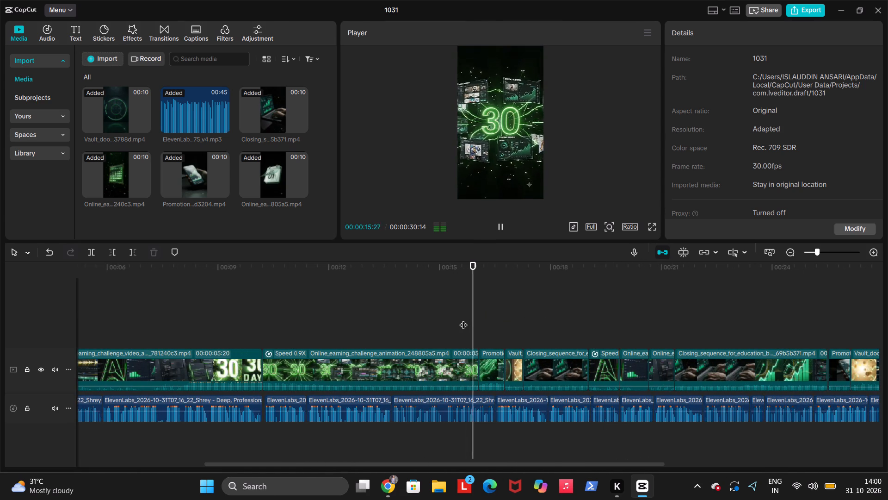
{"action": "key", "text": "space"}
{"action": "key", "text": "space"}
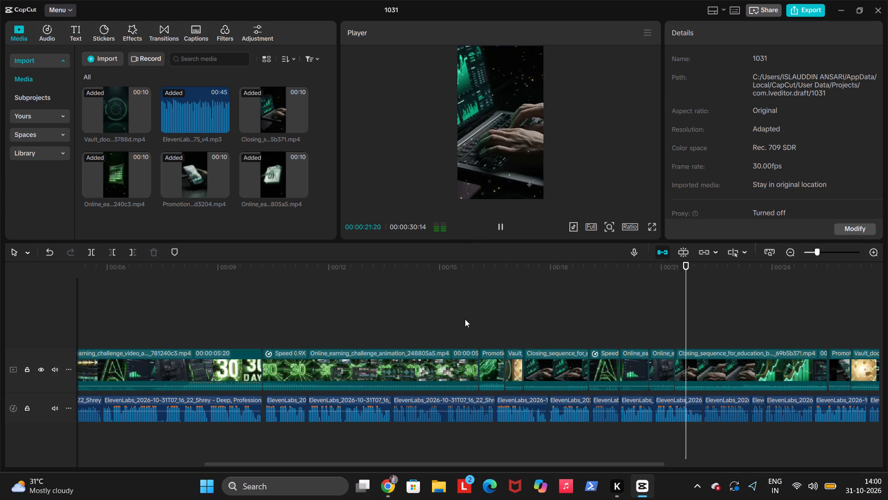
{"action": "scroll", "coordinate": [465, 318], "scroll_direction": "left", "scroll_amount": 1}
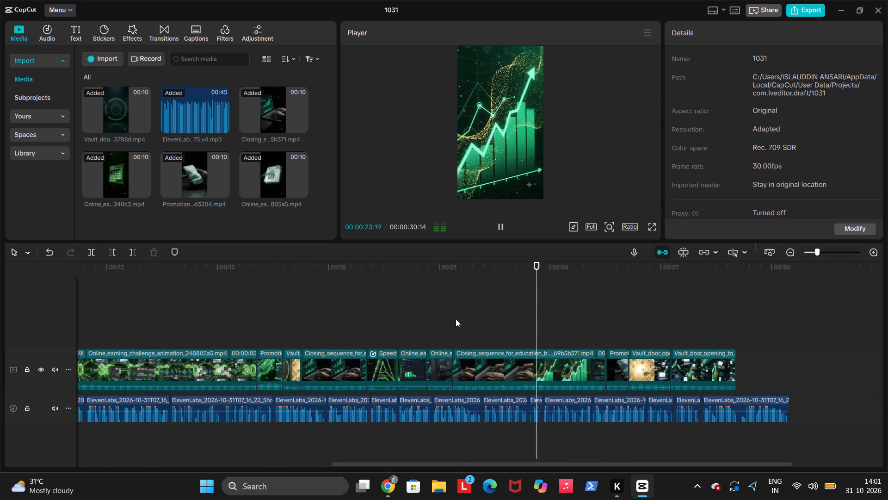
{"action": "scroll", "coordinate": [456, 319], "scroll_direction": "left", "scroll_amount": 1}
Split the long closing-sequence laptop clip at about 00:00:22 and trim away the second part's beginning up to 00:00:23:00.
{"action": "left_click", "coordinate": [456, 319]}
{"action": "key", "text": "space"}
{"action": "key", "text": "space"}
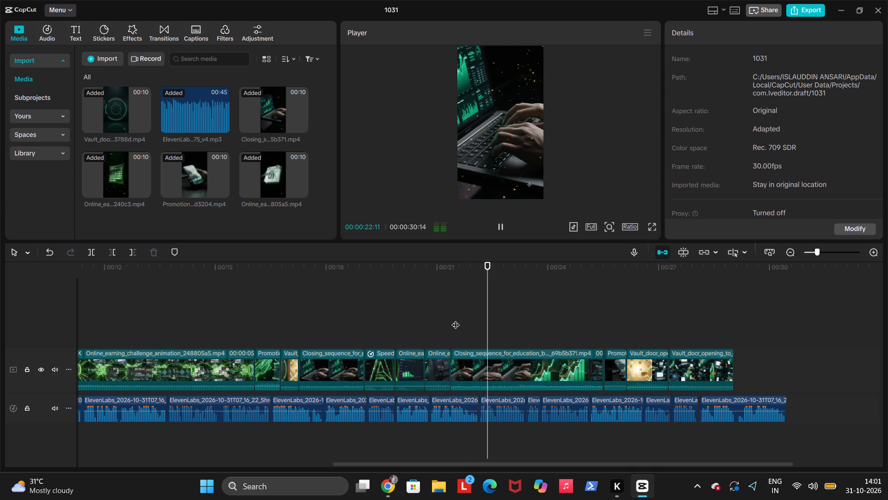
{"action": "left_click", "coordinate": [452, 319]}
{"action": "key", "text": "space"}
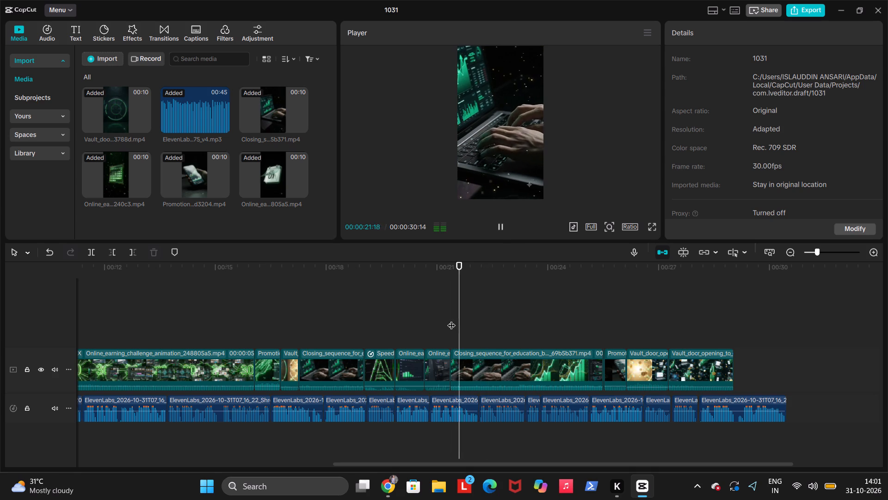
{"action": "key", "text": "space"}
{"action": "key", "text": "ctrl+b"}
{"action": "key", "text": "space"}
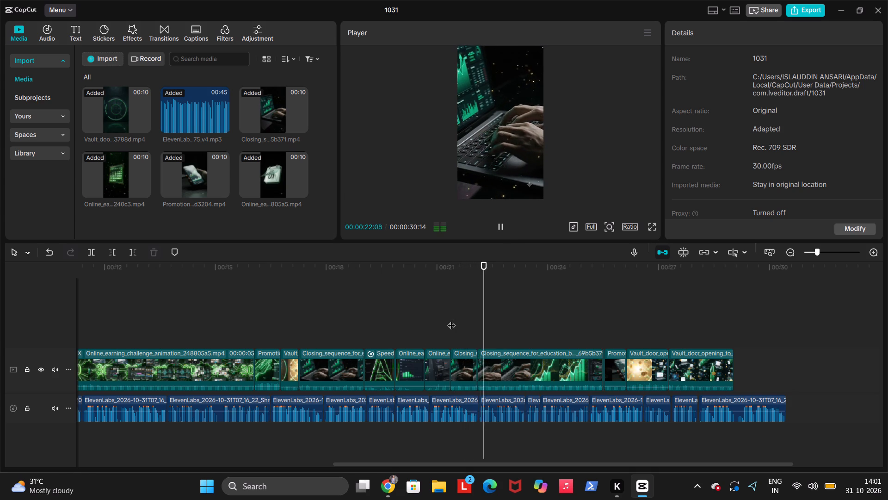
{"action": "key", "text": "space"}
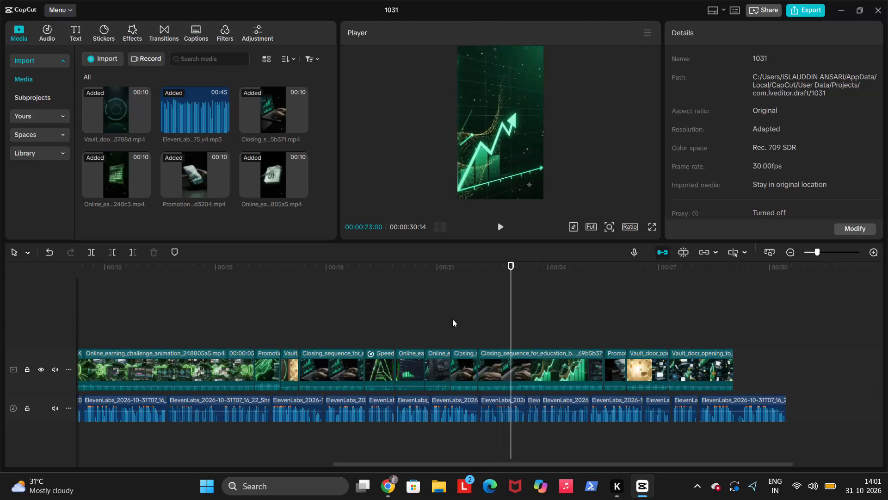
{"action": "type", "text": "q"}
Play on from the new cut and replay the vault clips at the end against the remaining voiceover.
{"action": "key", "text": "space"}
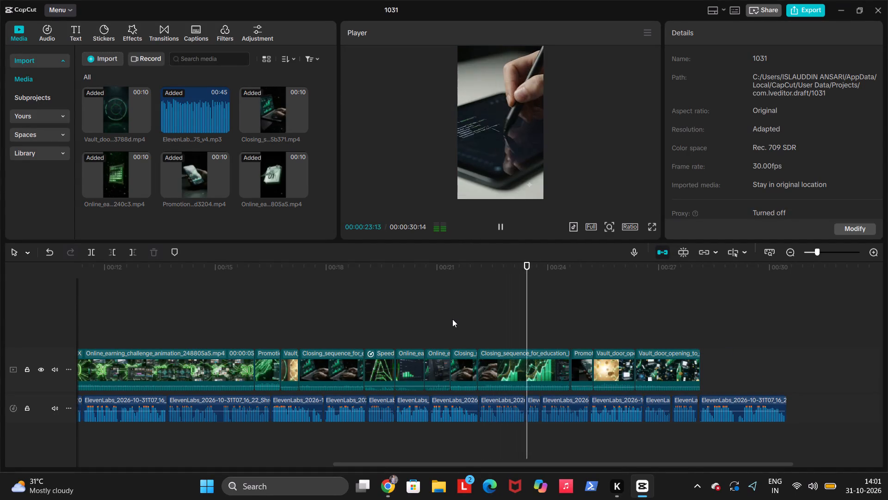
{"action": "key", "text": "space"}
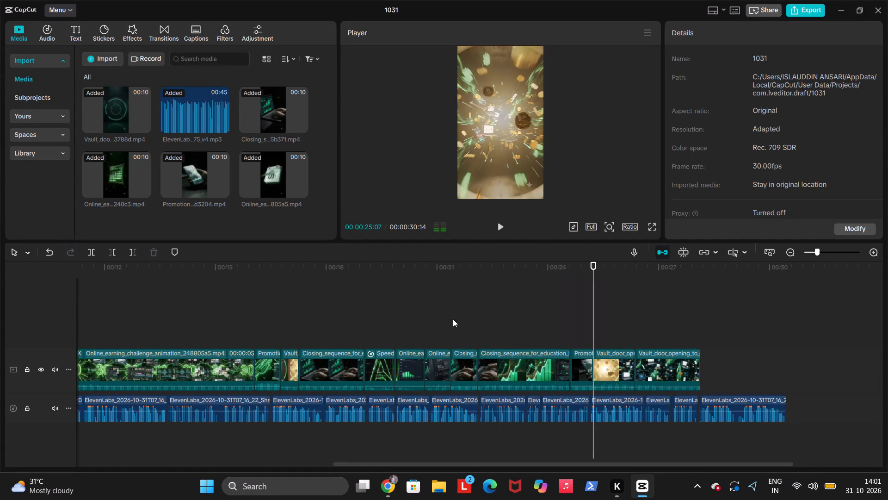
{"action": "key", "text": "space"}
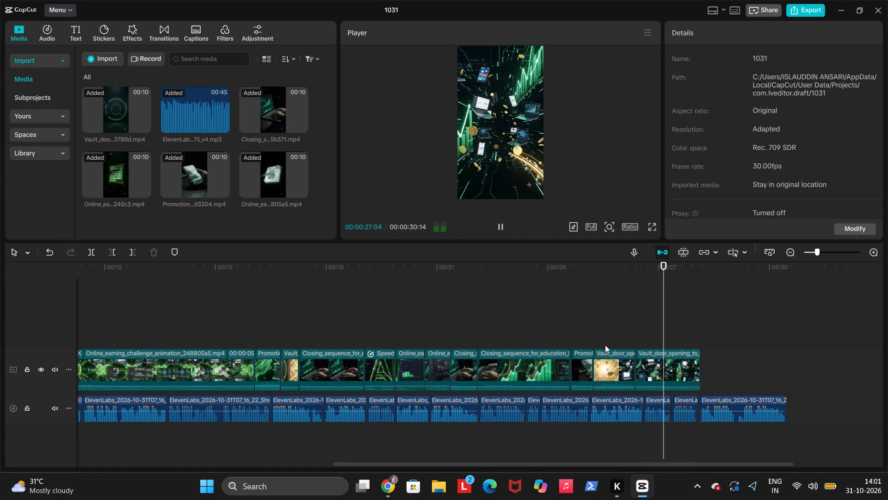
{"action": "key", "text": "space"}
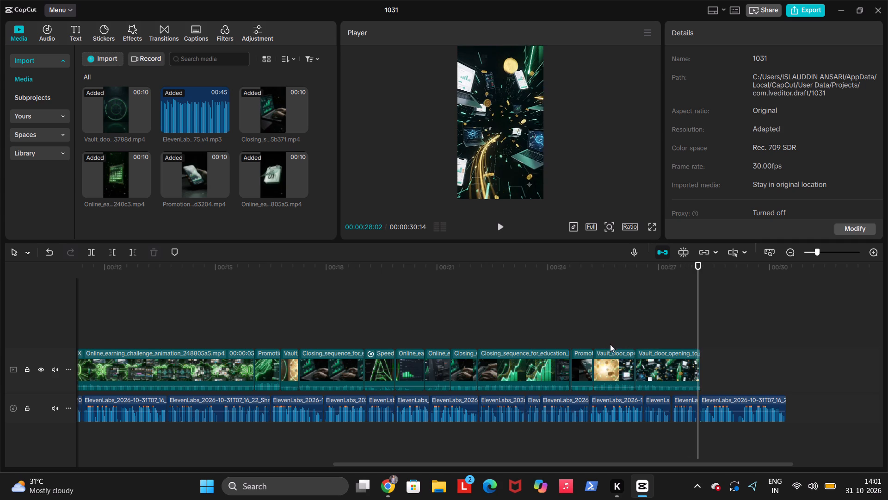
{"action": "left_click", "coordinate": [576, 334]}
{"action": "key", "text": "space"}
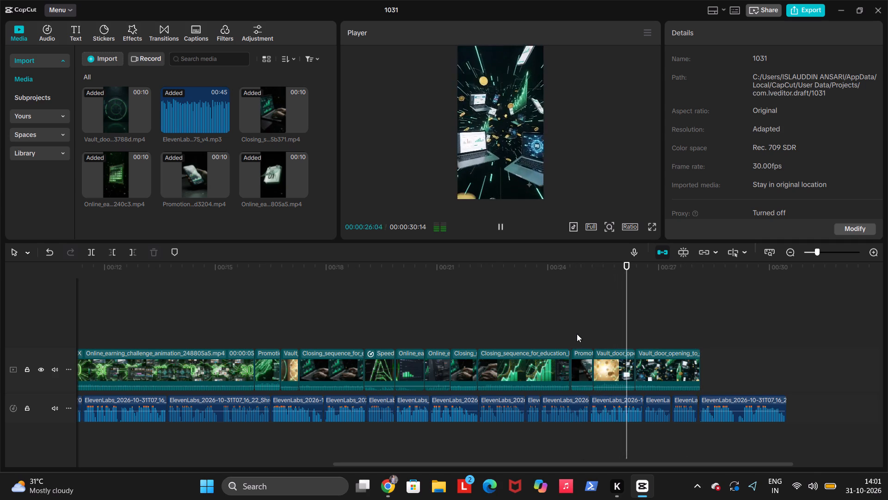
{"action": "key", "text": "space"}
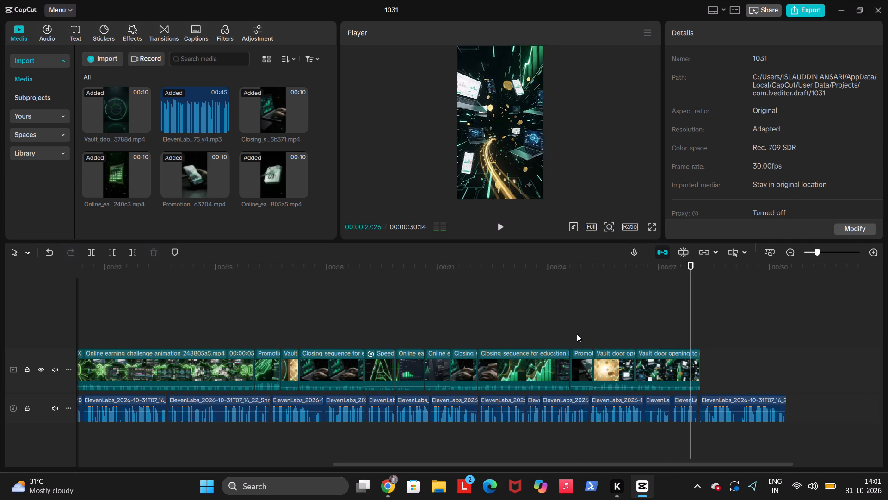
{"action": "key", "text": "space"}
{"action": "key", "text": "space"}
{"action": "left_click", "coordinate": [577, 334]}
{"action": "key", "text": "space"}
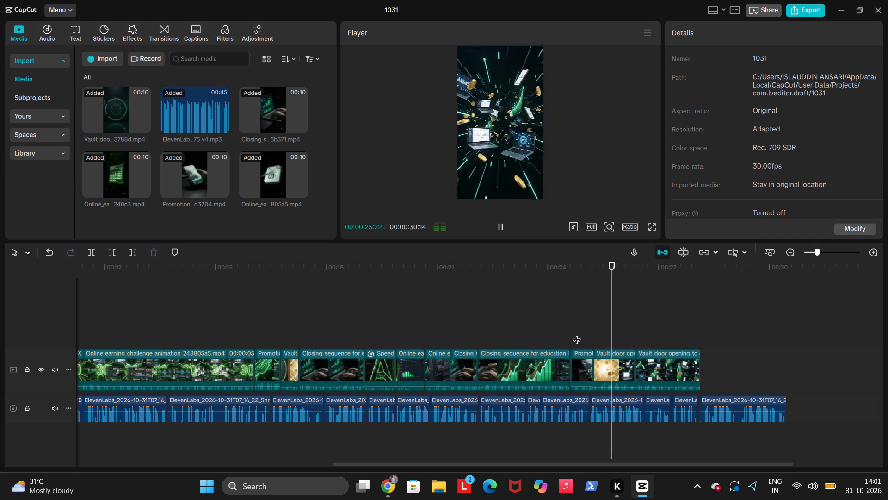
{"action": "key", "text": "space"}
{"action": "key", "text": "space"}
Play the video from the beginning and pause at 00:00:06:14 to review the opening clips.
{"action": "left_click", "coordinate": [421, 319]}
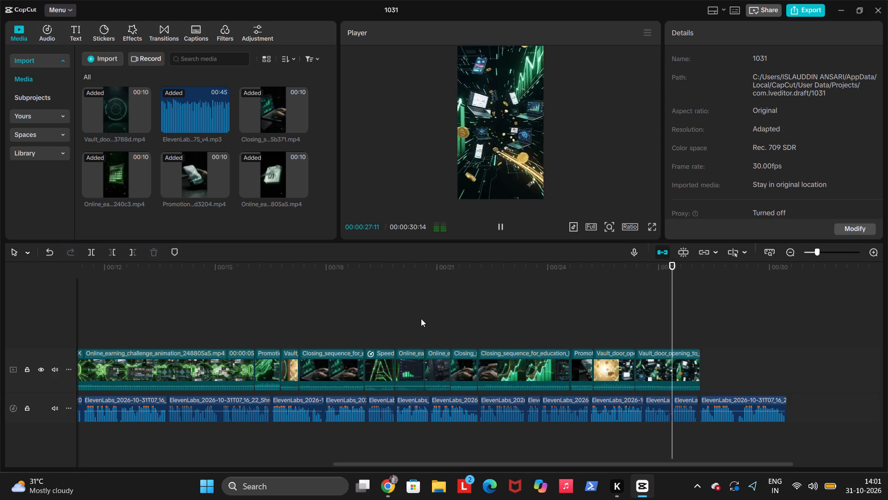
{"action": "left_click_drag", "start_coordinate": [421, 319], "coordinate": [40, 277]}
{"action": "key", "text": "space"}
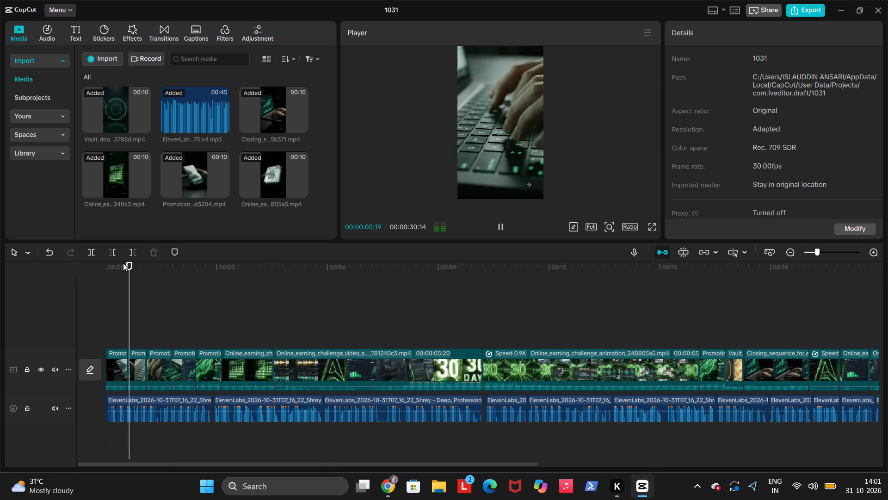
{"action": "left_click", "coordinate": [381, 492]}
{"action": "key", "text": "alt+Tab"}
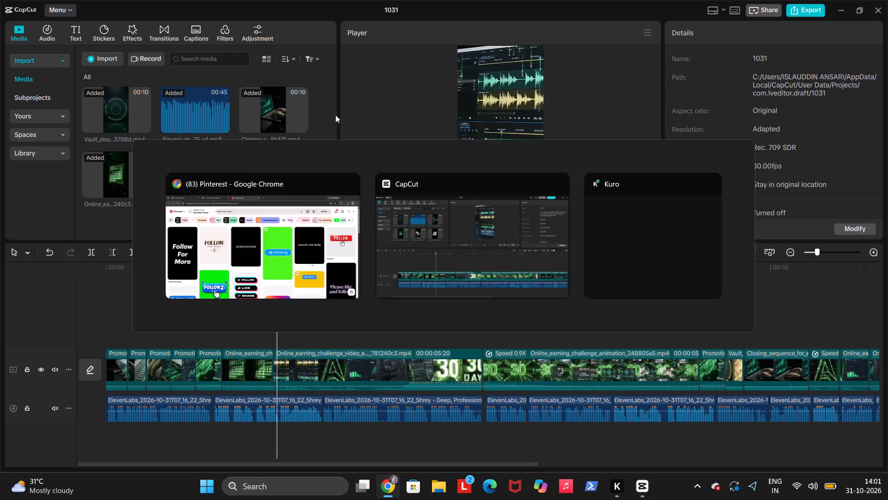
{"action": "scroll", "coordinate": [545, 295], "scroll_direction": "up", "scroll_amount": 1}
{"action": "key", "text": "space"}
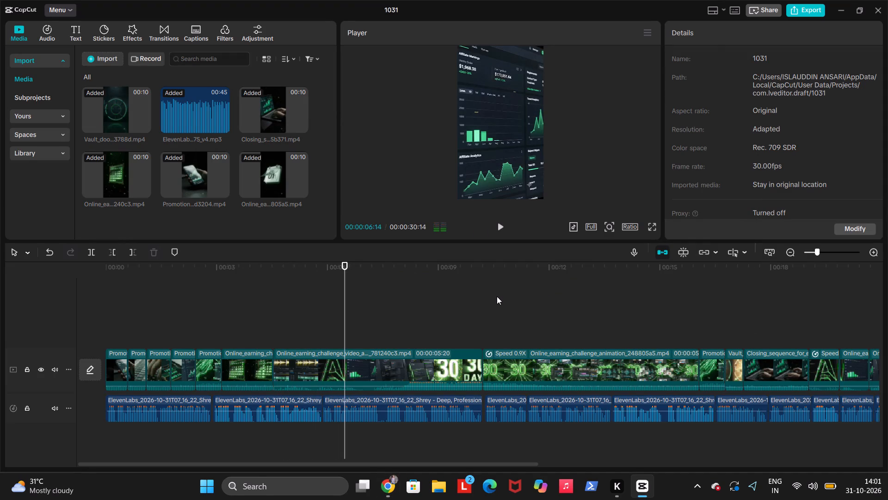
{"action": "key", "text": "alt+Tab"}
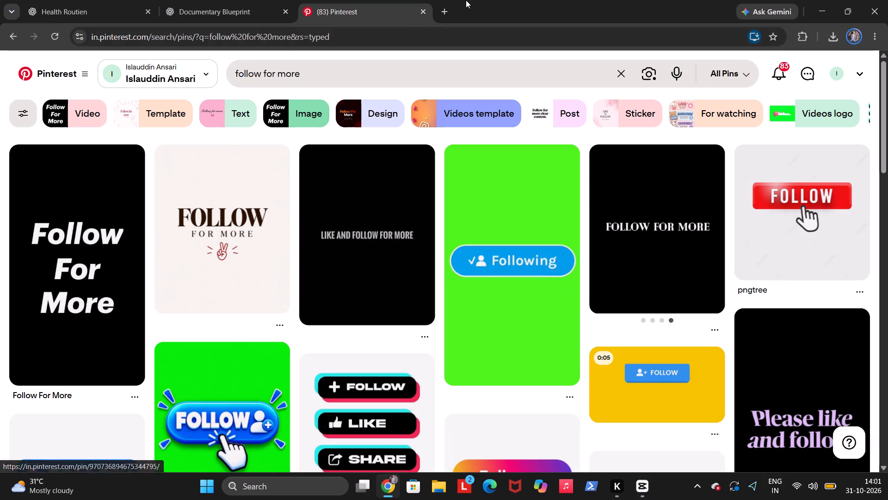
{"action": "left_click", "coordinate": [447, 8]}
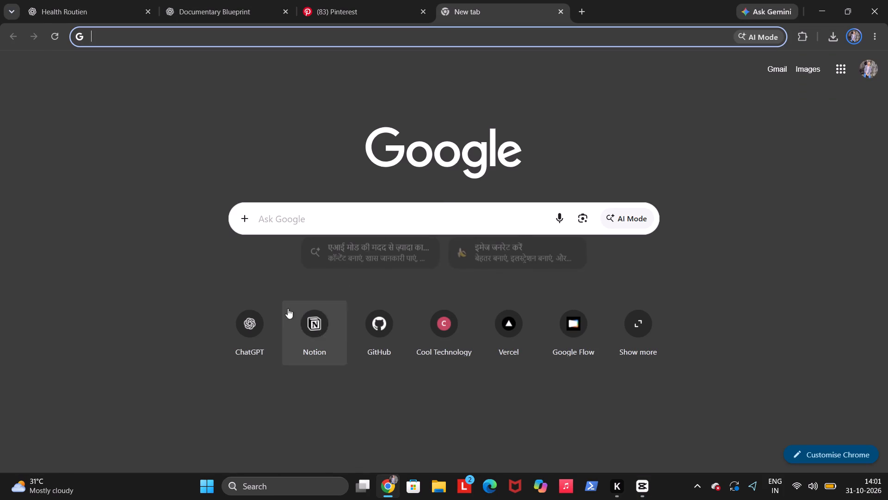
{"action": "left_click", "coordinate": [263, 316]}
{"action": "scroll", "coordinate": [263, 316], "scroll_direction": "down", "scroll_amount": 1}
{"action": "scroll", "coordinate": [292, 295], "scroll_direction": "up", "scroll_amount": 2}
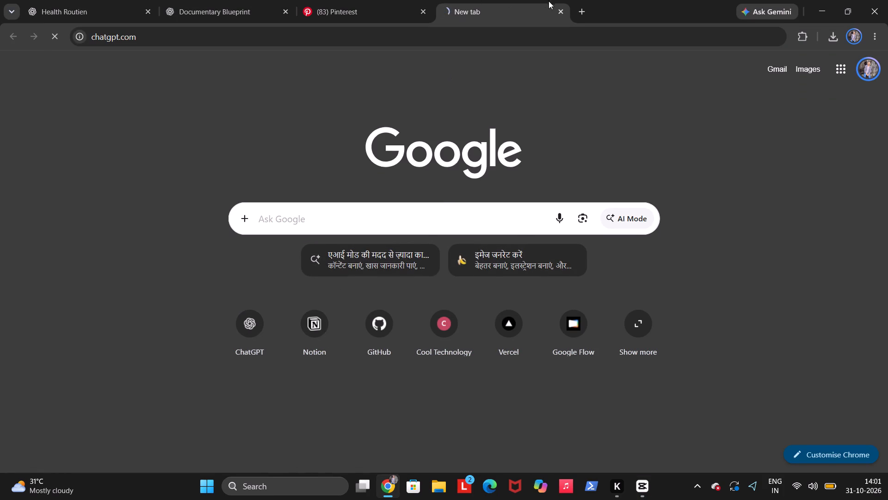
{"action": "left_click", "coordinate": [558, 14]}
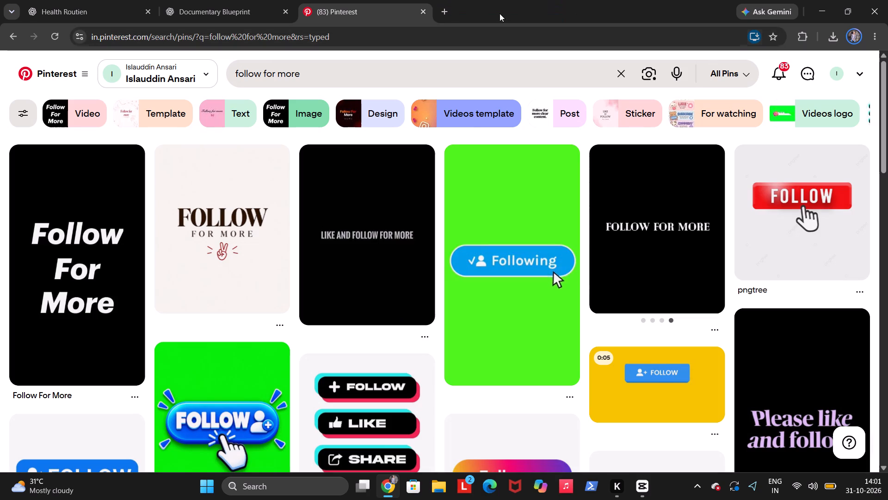
{"action": "left_click", "coordinate": [444, 9]}
{"action": "scroll", "coordinate": [445, 19], "scroll_direction": "up", "scroll_amount": 4}
{"action": "scroll", "coordinate": [450, 76], "scroll_direction": "down", "scroll_amount": 1}
{"action": "scroll", "coordinate": [445, 91], "scroll_direction": "up", "scroll_amount": 1}
{"action": "scroll", "coordinate": [438, 106], "scroll_direction": "down", "scroll_amount": 4}
{"action": "scroll", "coordinate": [413, 144], "scroll_direction": "up", "scroll_amount": 1}
{"action": "scroll", "coordinate": [409, 152], "scroll_direction": "down", "scroll_amount": 1}
{"action": "scroll", "coordinate": [406, 157], "scroll_direction": "up", "scroll_amount": 1}
{"action": "scroll", "coordinate": [404, 161], "scroll_direction": "down", "scroll_amount": 1}
{"action": "scroll", "coordinate": [402, 163], "scroll_direction": "up", "scroll_amount": 1}
{"action": "scroll", "coordinate": [401, 164], "scroll_direction": "down", "scroll_amount": 1}
{"action": "scroll", "coordinate": [397, 171], "scroll_direction": "up", "scroll_amount": 1}
{"action": "scroll", "coordinate": [396, 172], "scroll_direction": "down", "scroll_amount": 1}
{"action": "scroll", "coordinate": [390, 181], "scroll_direction": "up", "scroll_amount": 1}
{"action": "scroll", "coordinate": [388, 186], "scroll_direction": "down", "scroll_amount": 1}
{"action": "left_click", "coordinate": [370, 216]}
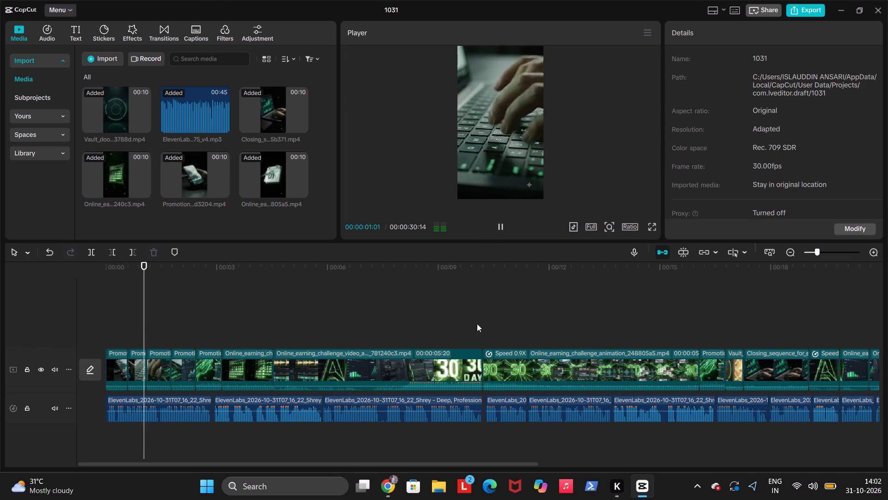
{"action": "left_click", "coordinate": [519, 323]}
{"action": "key", "text": "space"}
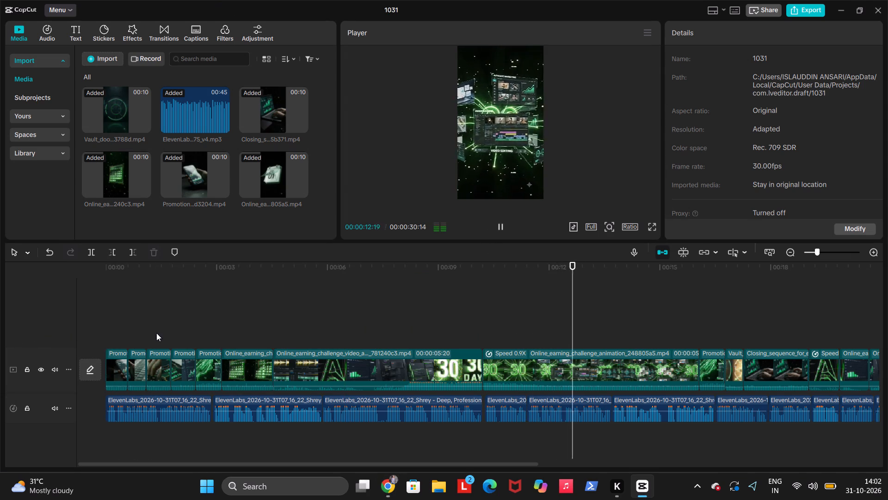
{"action": "left_click", "coordinate": [313, 327]}
{"action": "scroll", "coordinate": [313, 327], "scroll_direction": "up", "scroll_amount": 2}
{"action": "key", "text": "space"}
{"action": "key", "text": "space"}
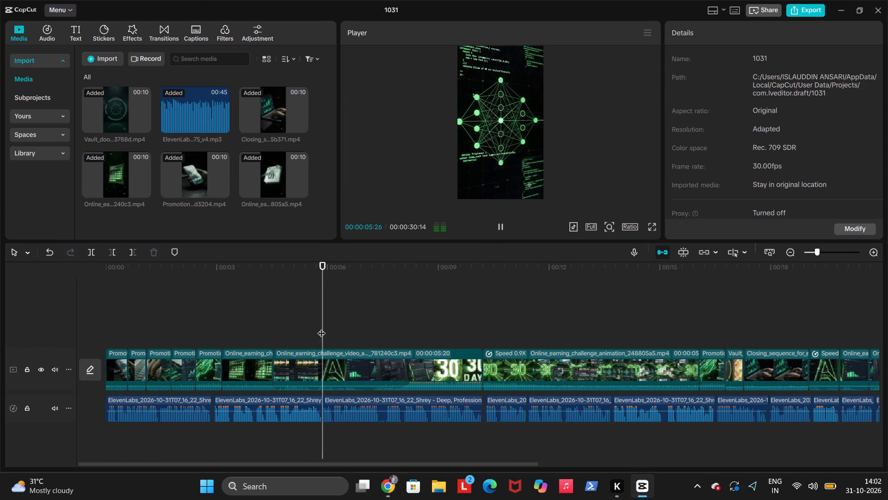
{"action": "left_click", "coordinate": [147, 328]}
{"action": "left_click_drag", "start_coordinate": [146, 328], "coordinate": [67, 336]}
{"action": "key", "text": "space"}
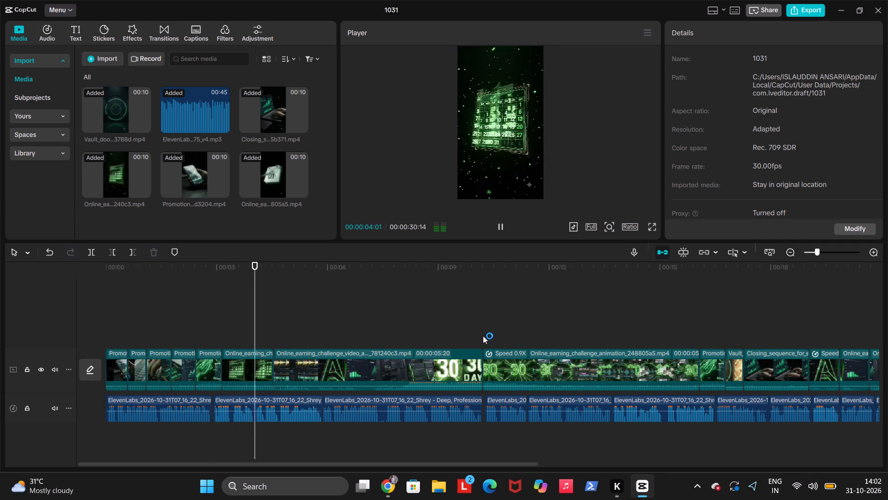
{"action": "key", "text": "space"}
Set the volume of the online earning challenge video clip under the playhead to 7.1 dB.
{"action": "left_click", "coordinate": [308, 363]}
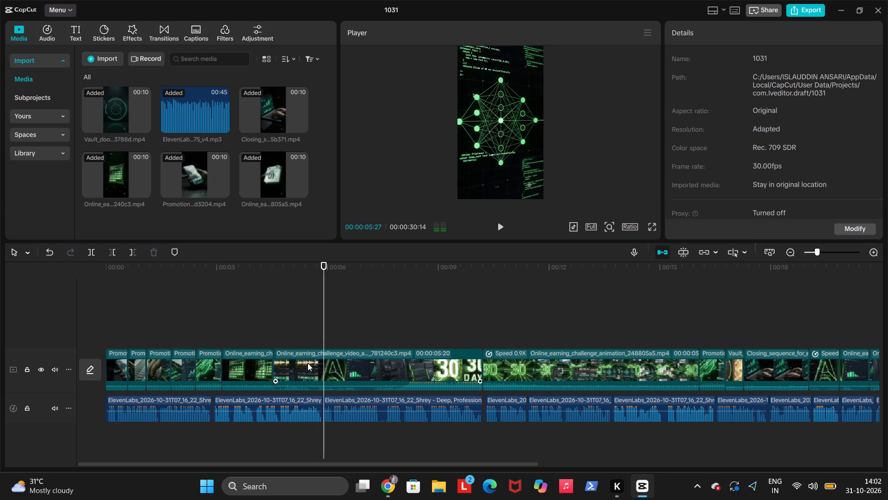
{"action": "left_click", "coordinate": [720, 35]}
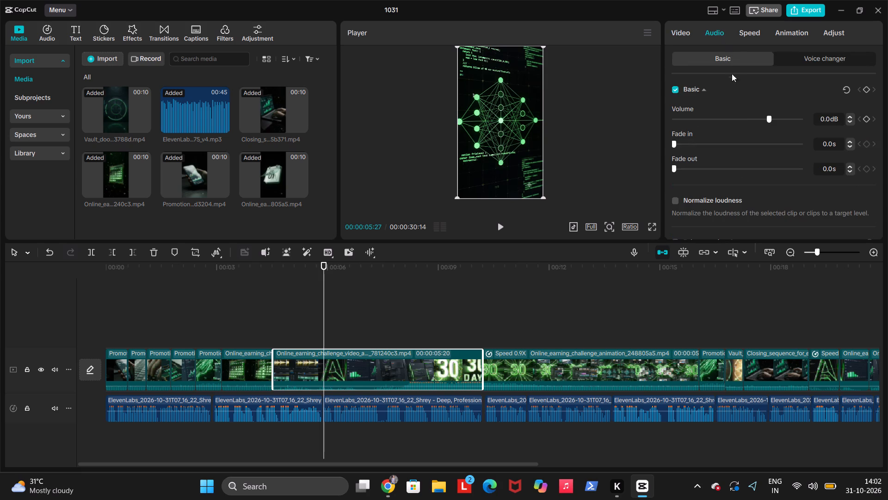
{"action": "left_click", "coordinate": [778, 119]}
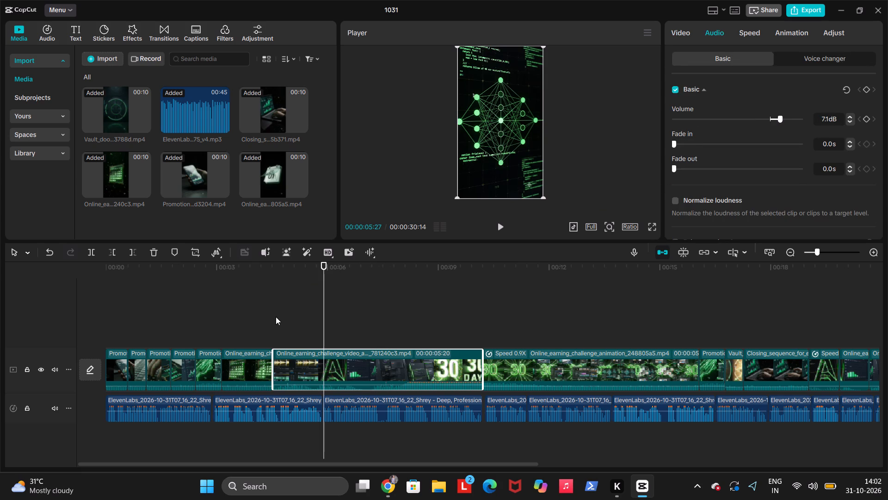
Play from the start of the adjusted clip through to the end of the voiceover to check the sound and visuals.
{"action": "left_click", "coordinate": [274, 318]}
{"action": "key", "text": "space"}
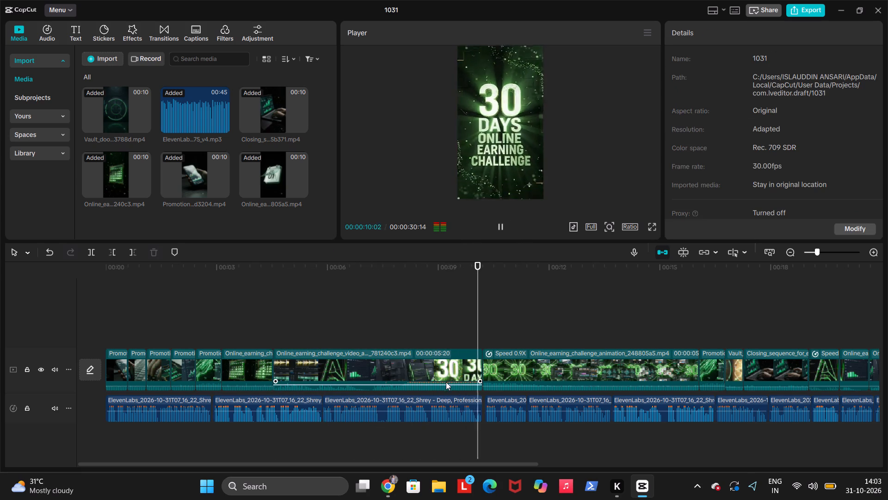
{"action": "double_click", "coordinate": [454, 411]}
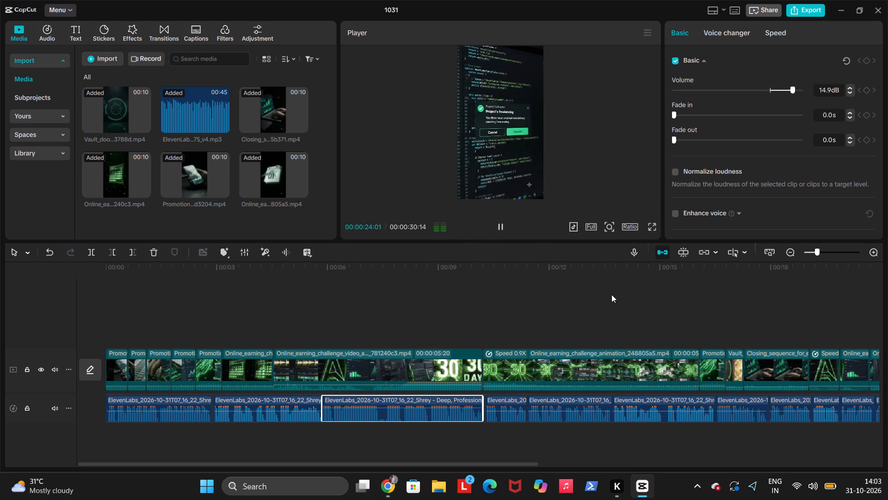
{"action": "scroll", "coordinate": [600, 298], "scroll_direction": "left", "scroll_amount": 1}
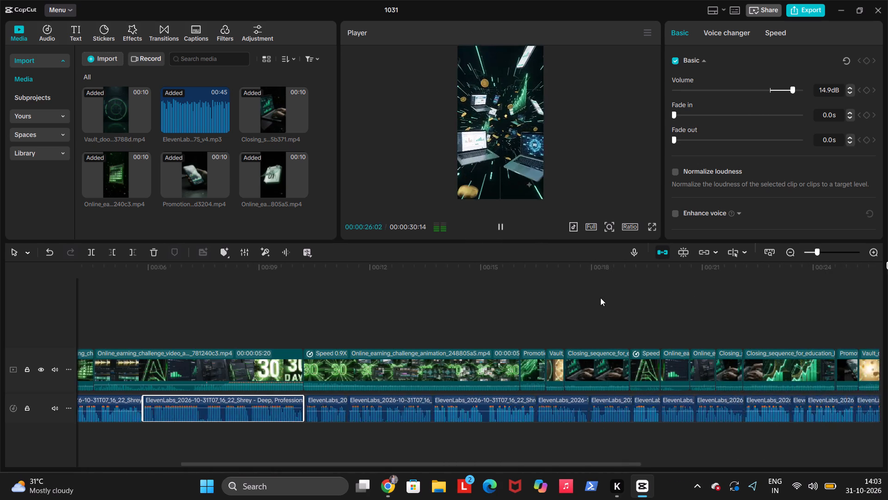
{"action": "scroll", "coordinate": [600, 298], "scroll_direction": "left", "scroll_amount": 3}
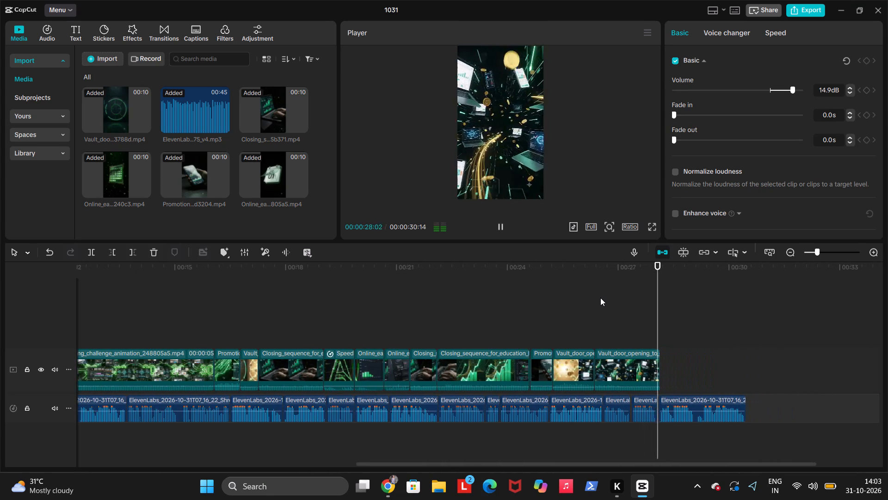
{"action": "key", "text": "space"}
Find the pause in the last voiceover segment and split the segment at 00:00:29:01.
{"action": "left_click", "coordinate": [673, 380]}
{"action": "key", "text": "space"}
{"action": "key", "text": "space"}
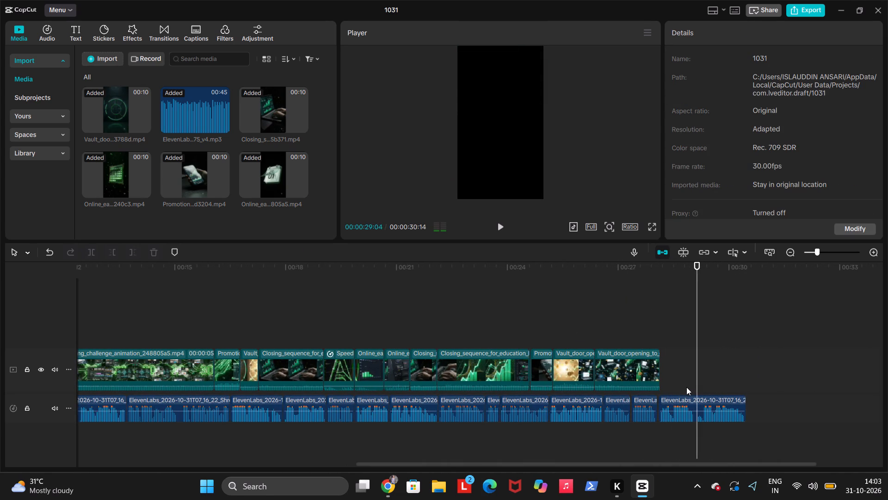
{"action": "left_click", "coordinate": [691, 386]}
{"action": "key", "text": "space"}
{"action": "key", "text": "space"}
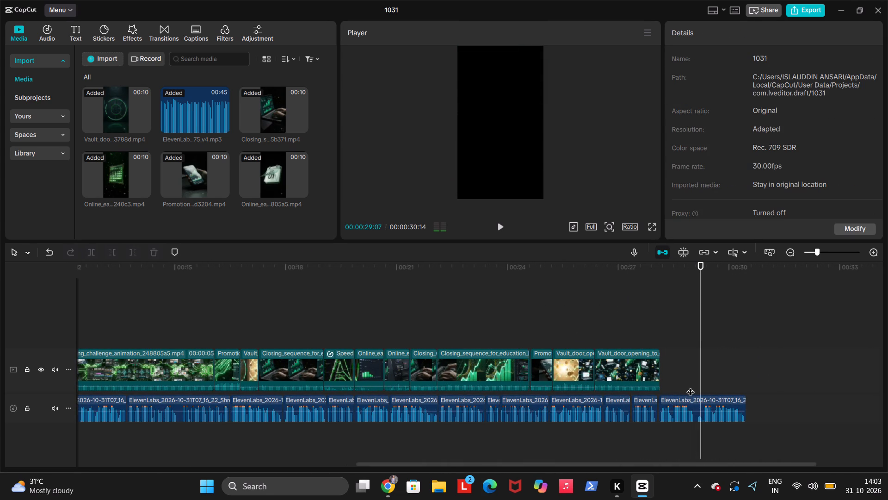
{"action": "key", "text": "space"}
{"action": "key", "text": "space"}
{"action": "left_click", "coordinate": [691, 386]}
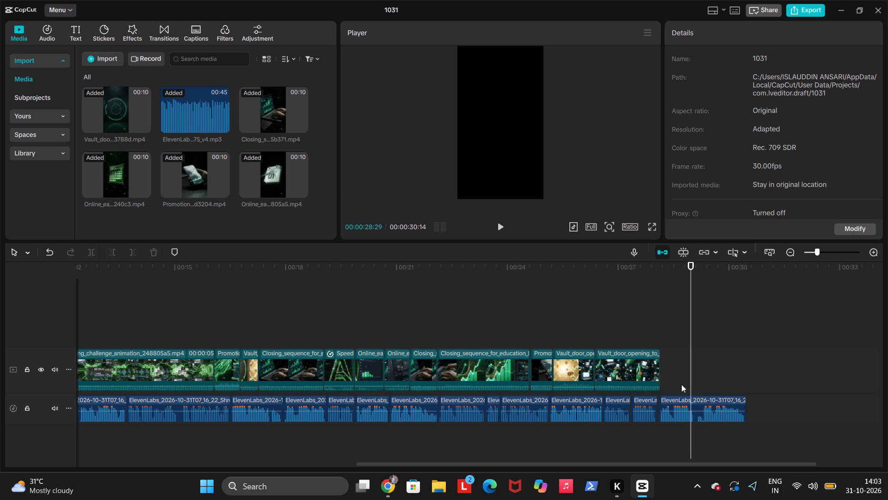
{"action": "left_click", "coordinate": [680, 384]}
{"action": "key", "text": "space"}
{"action": "key", "text": "space"}
{"action": "left_click", "coordinate": [692, 392]}
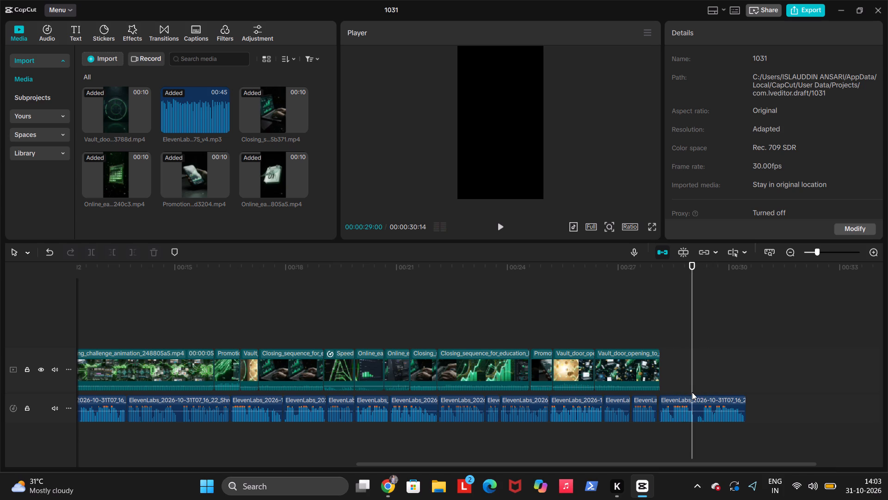
{"action": "left_click", "coordinate": [693, 392]}
{"action": "left_click", "coordinate": [691, 403]}
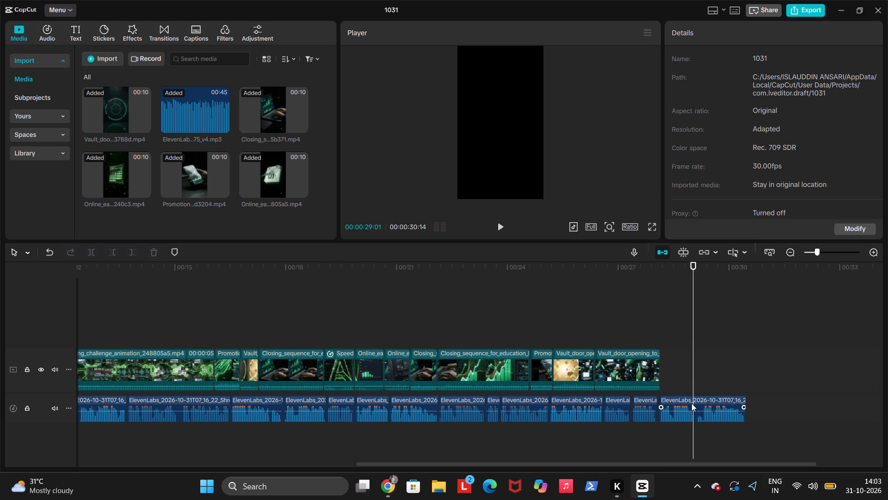
{"action": "key", "text": "ctrl+b"}
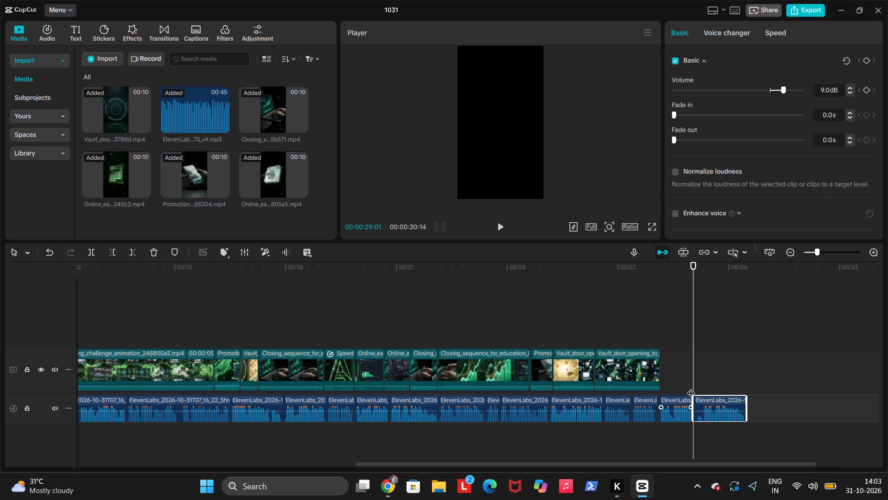
Trim away the beginning of the final voiceover segment up to 00:00:29:08.
{"action": "key", "text": "space"}
{"action": "key", "text": "space"}
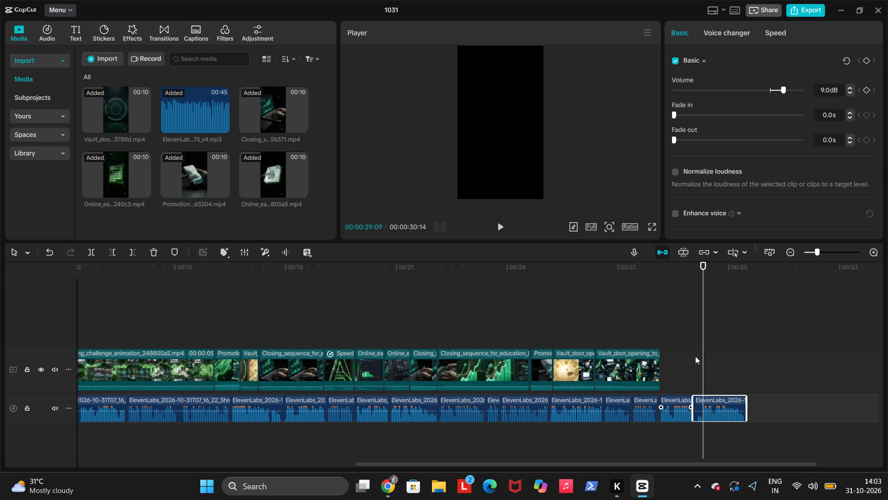
{"action": "key", "text": "Left"}
{"action": "key", "text": "q"}
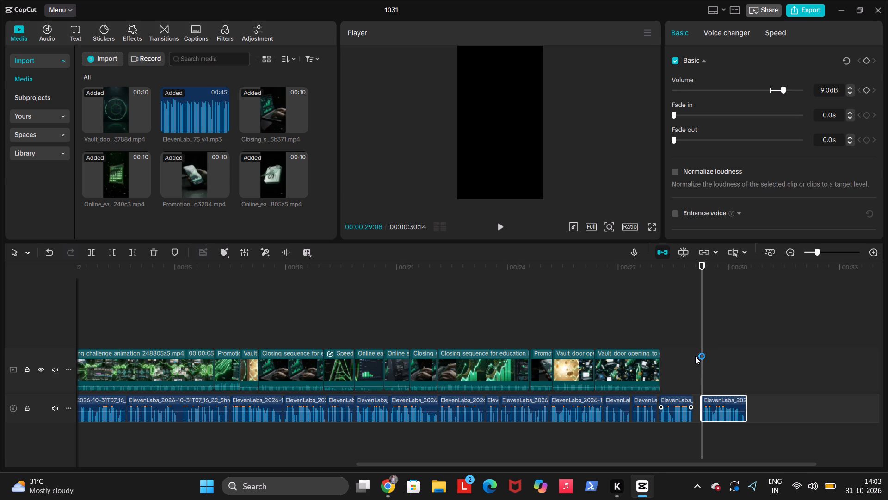
Move the final voiceover segment earlier so it sits directly against the end of the preceding segment.
{"action": "scroll", "coordinate": [737, 407], "scroll_direction": "up", "scroll_amount": 13, "text": "ctrl"}
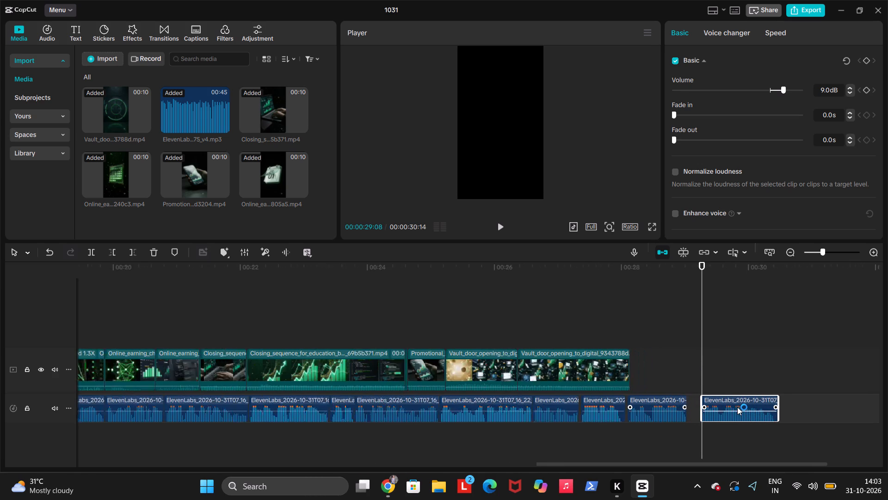
{"action": "left_click_drag", "start_coordinate": [737, 407], "coordinate": [723, 406]}
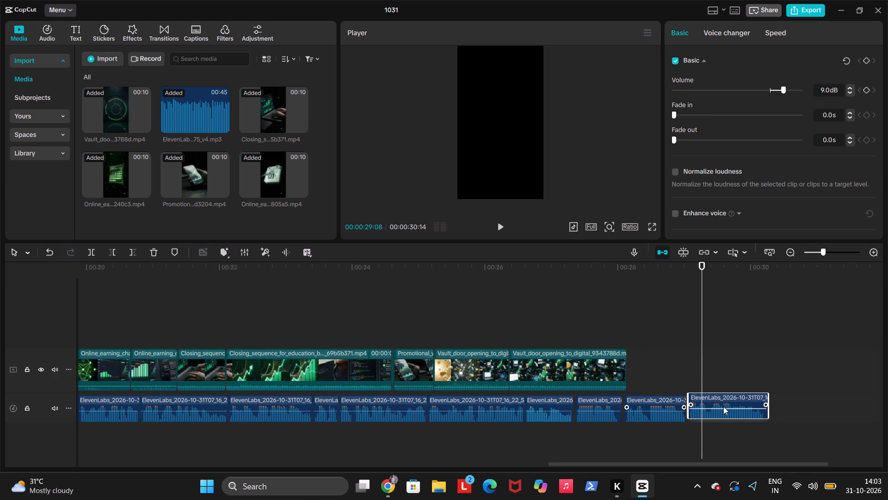
Move the last three voiceover segments slightly earlier on the same audio track to close the gaps between them.
{"action": "left_click_drag", "start_coordinate": [723, 406], "coordinate": [722, 407]}
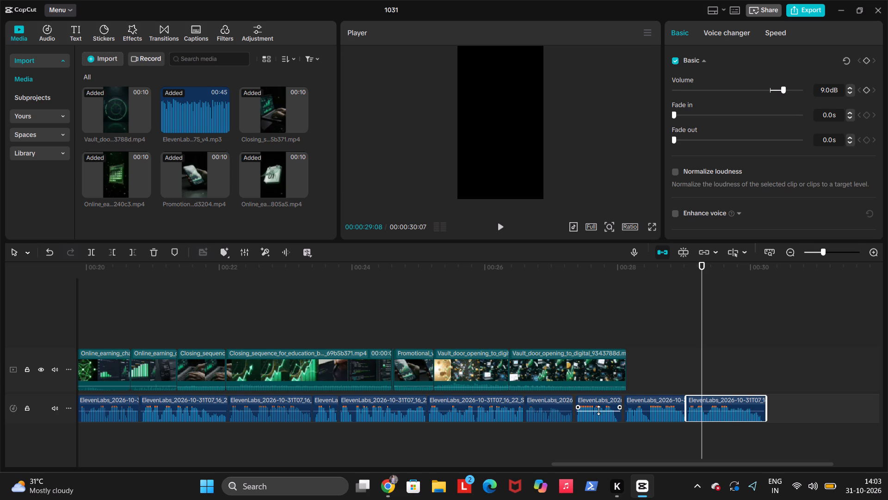
{"action": "left_click", "coordinate": [603, 406]}
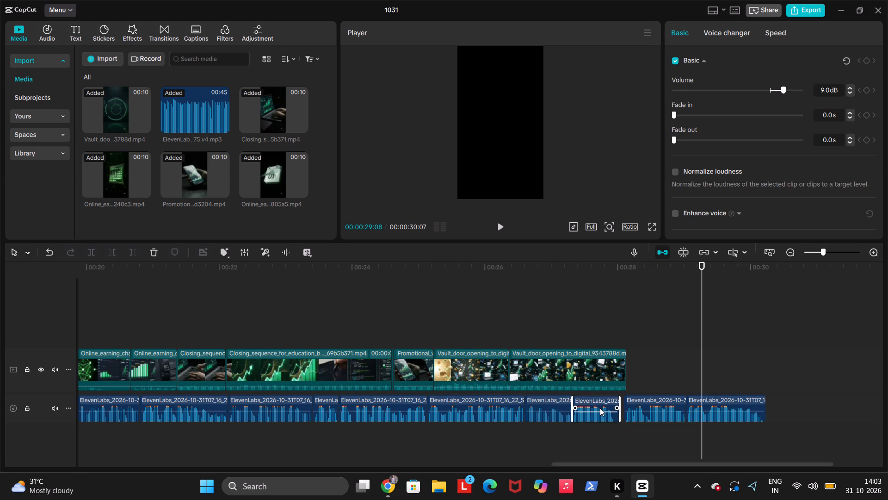
{"action": "left_click", "coordinate": [646, 410]}
{"action": "left_click_drag", "start_coordinate": [649, 407], "coordinate": [642, 406]}
{"action": "left_click_drag", "start_coordinate": [643, 415], "coordinate": [644, 412]}
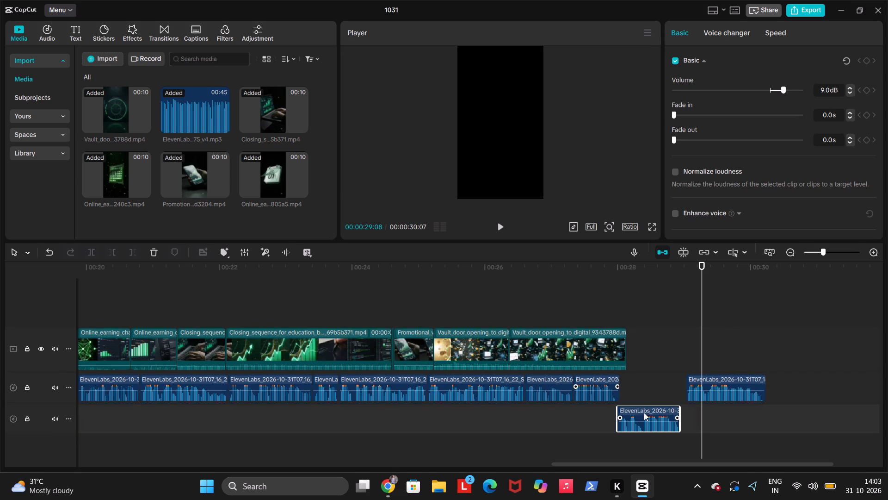
{"action": "left_click_drag", "start_coordinate": [644, 412], "coordinate": [645, 384]}
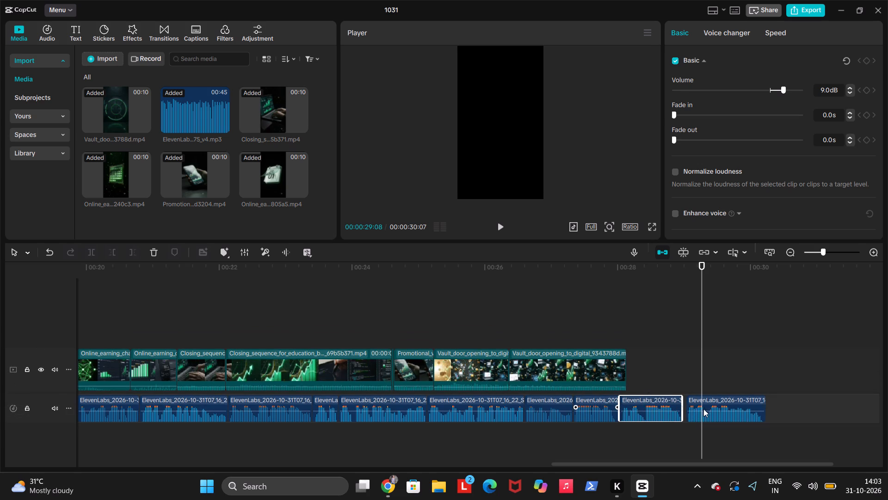
{"action": "left_click", "coordinate": [709, 405]}
{"action": "left_click_drag", "start_coordinate": [712, 403], "coordinate": [706, 402]}
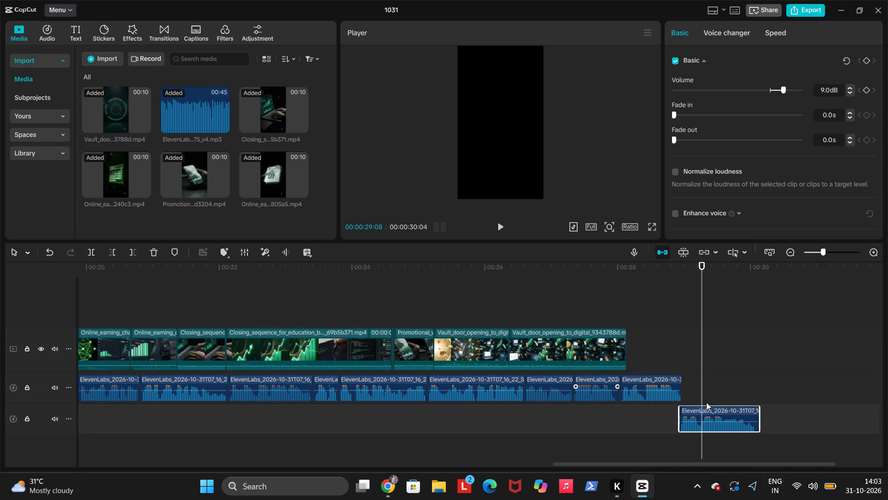
{"action": "left_click_drag", "start_coordinate": [705, 414], "coordinate": [706, 386]}
{"action": "left_click_drag", "start_coordinate": [707, 418], "coordinate": [708, 388]}
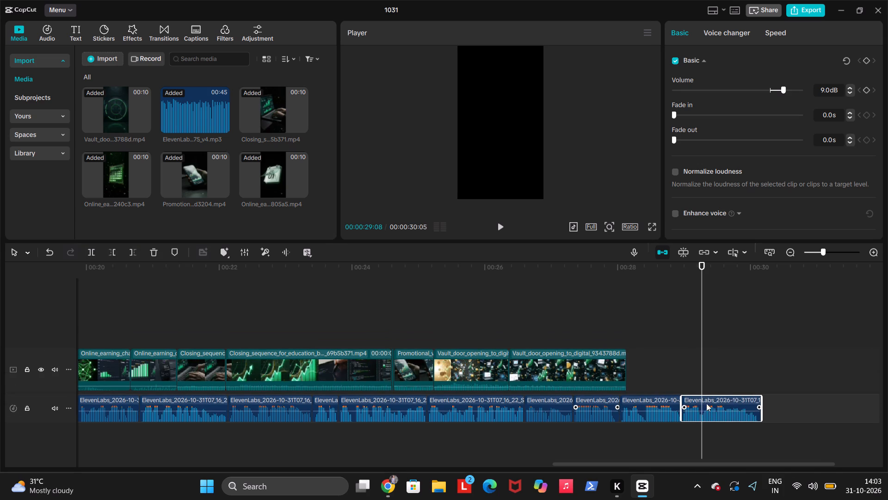
Find and delete the small gap in the video track just before the Promotional_video clip, near 00:00:24:22.
{"action": "left_click", "coordinate": [336, 450]}
{"action": "key", "text": "space"}
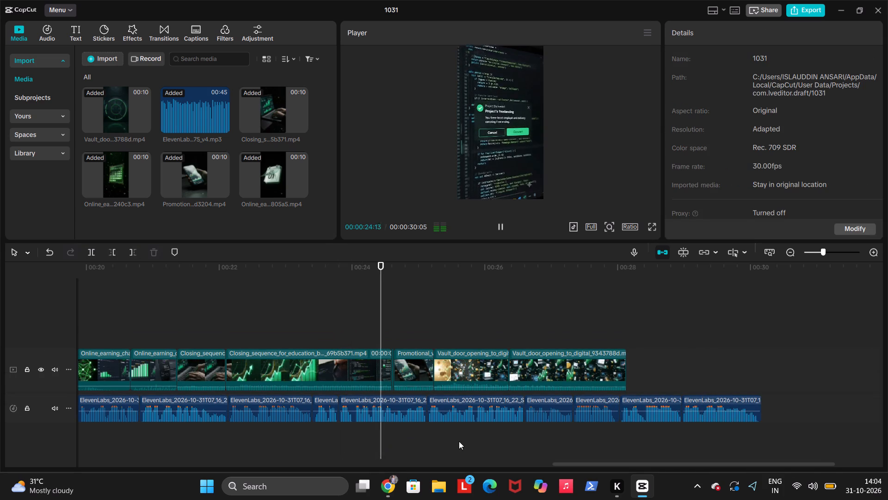
{"action": "key", "text": "space"}
{"action": "scroll", "coordinate": [423, 408], "scroll_direction": "up", "scroll_amount": 13, "text": "ctrl"}
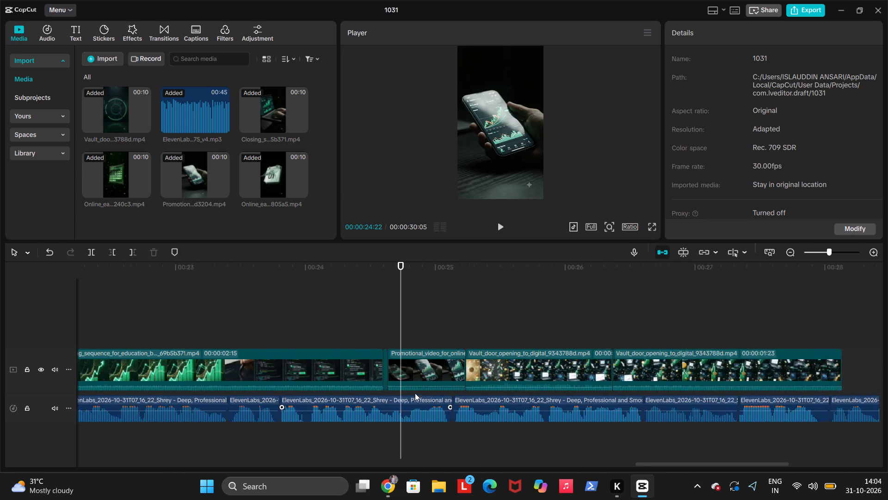
{"action": "scroll", "coordinate": [415, 393], "scroll_direction": "up", "scroll_amount": 4, "text": "ctrl"}
{"action": "left_click", "coordinate": [382, 368]}
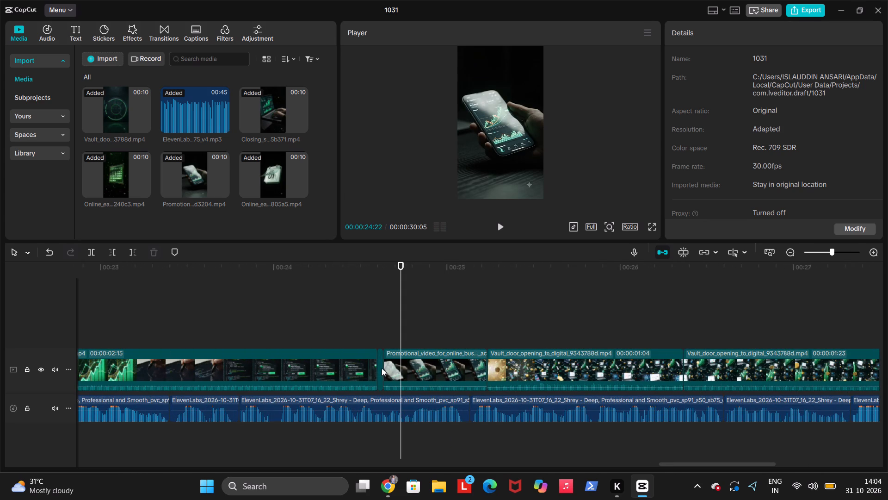
{"action": "key", "text": "Delete"}
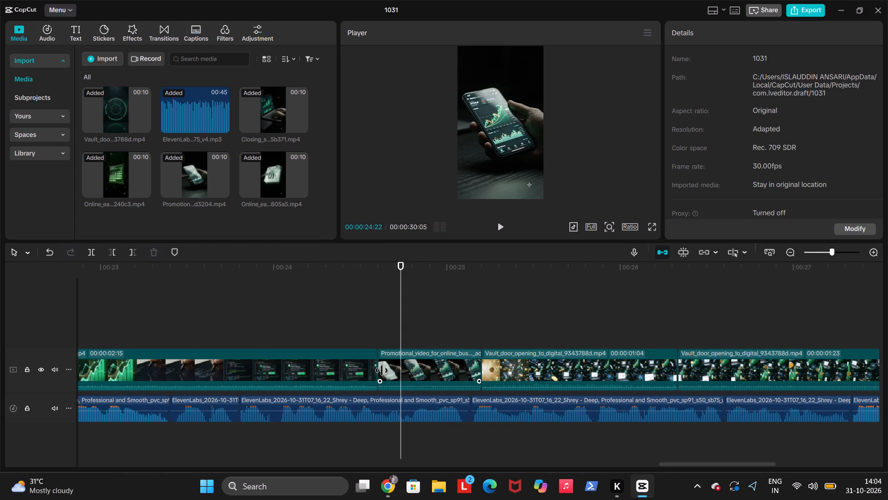
Play from before the Promotional_video clip into the last vault door clip to check the cuts and voiceover.
{"action": "scroll", "coordinate": [382, 370], "scroll_direction": "down", "scroll_amount": 3, "text": "ctrl"}
{"action": "scroll", "coordinate": [382, 371], "scroll_direction": "up", "scroll_amount": 2}
{"action": "scroll", "coordinate": [347, 352], "scroll_direction": "down", "scroll_amount": 3, "text": "ctrl"}
{"action": "scroll", "coordinate": [300, 332], "scroll_direction": "down", "scroll_amount": 4, "text": "ctrl"}
{"action": "left_click", "coordinate": [300, 332]}
{"action": "key", "text": "space"}
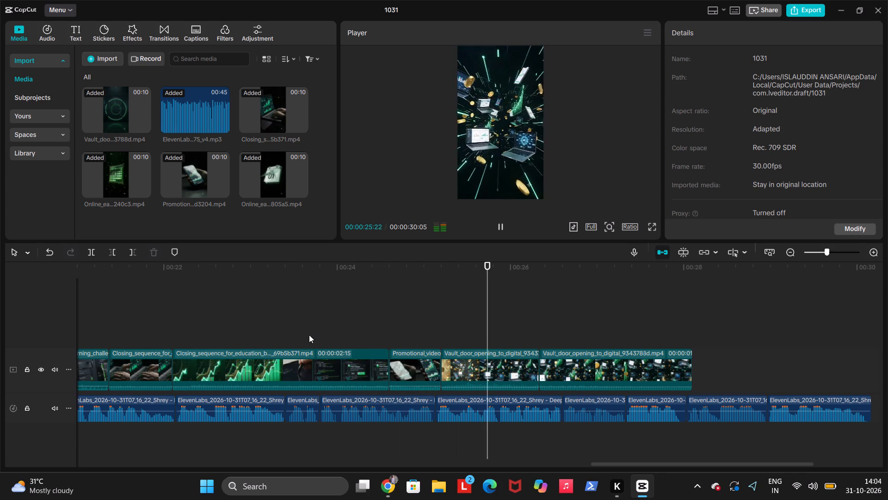
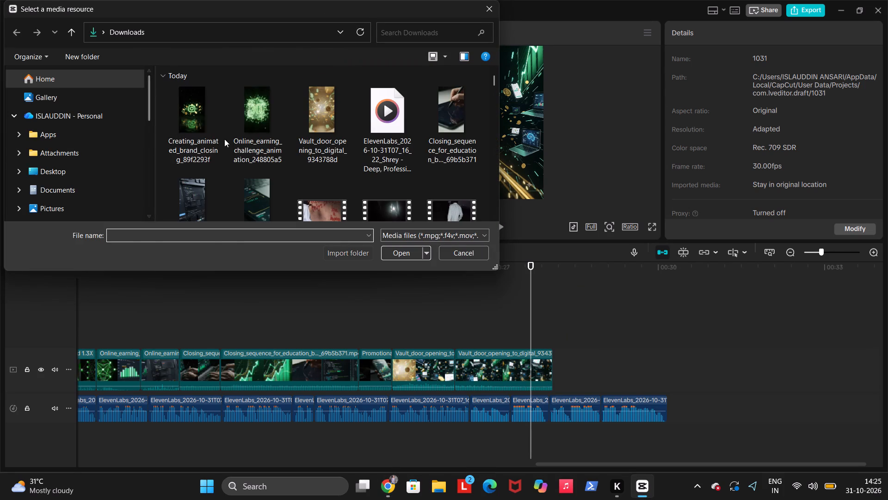
{"action": "left_click", "coordinate": [216, 137]}
{"action": "left_click", "coordinate": [389, 250]}
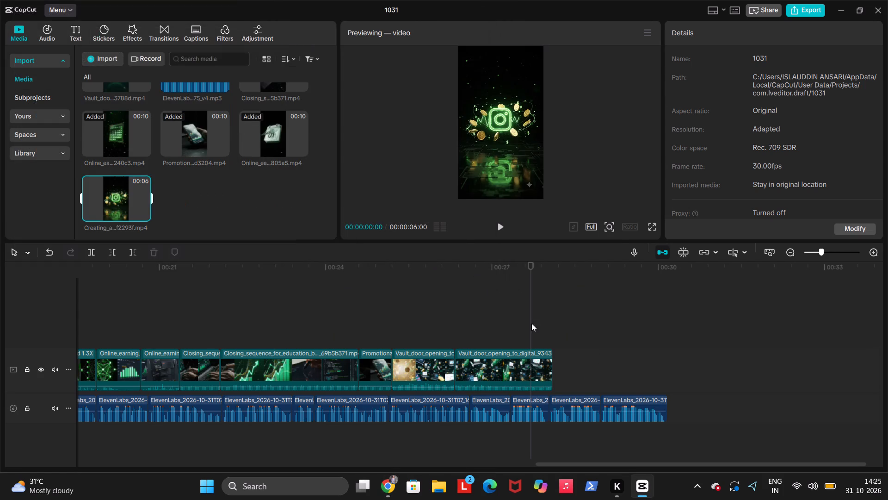
{"action": "left_click", "coordinate": [145, 214]}
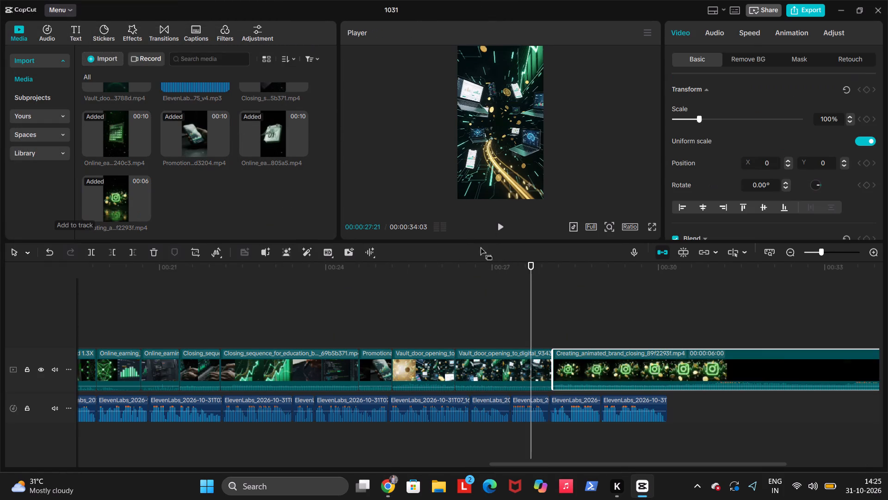
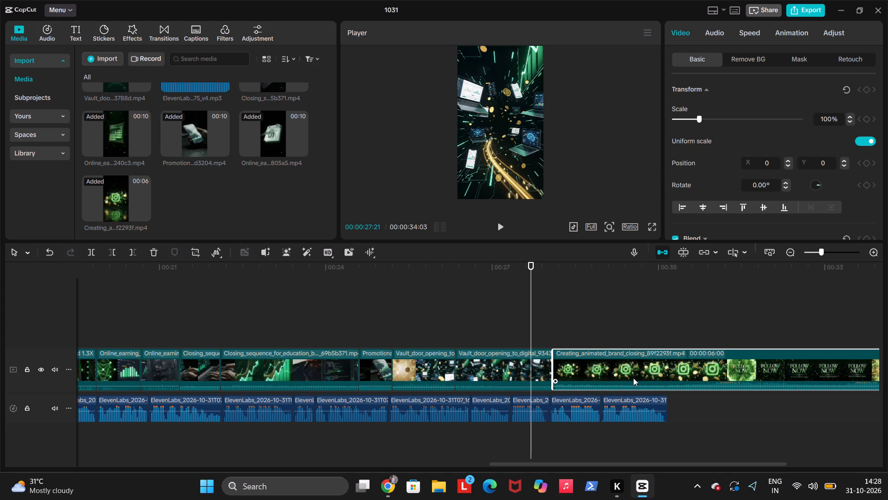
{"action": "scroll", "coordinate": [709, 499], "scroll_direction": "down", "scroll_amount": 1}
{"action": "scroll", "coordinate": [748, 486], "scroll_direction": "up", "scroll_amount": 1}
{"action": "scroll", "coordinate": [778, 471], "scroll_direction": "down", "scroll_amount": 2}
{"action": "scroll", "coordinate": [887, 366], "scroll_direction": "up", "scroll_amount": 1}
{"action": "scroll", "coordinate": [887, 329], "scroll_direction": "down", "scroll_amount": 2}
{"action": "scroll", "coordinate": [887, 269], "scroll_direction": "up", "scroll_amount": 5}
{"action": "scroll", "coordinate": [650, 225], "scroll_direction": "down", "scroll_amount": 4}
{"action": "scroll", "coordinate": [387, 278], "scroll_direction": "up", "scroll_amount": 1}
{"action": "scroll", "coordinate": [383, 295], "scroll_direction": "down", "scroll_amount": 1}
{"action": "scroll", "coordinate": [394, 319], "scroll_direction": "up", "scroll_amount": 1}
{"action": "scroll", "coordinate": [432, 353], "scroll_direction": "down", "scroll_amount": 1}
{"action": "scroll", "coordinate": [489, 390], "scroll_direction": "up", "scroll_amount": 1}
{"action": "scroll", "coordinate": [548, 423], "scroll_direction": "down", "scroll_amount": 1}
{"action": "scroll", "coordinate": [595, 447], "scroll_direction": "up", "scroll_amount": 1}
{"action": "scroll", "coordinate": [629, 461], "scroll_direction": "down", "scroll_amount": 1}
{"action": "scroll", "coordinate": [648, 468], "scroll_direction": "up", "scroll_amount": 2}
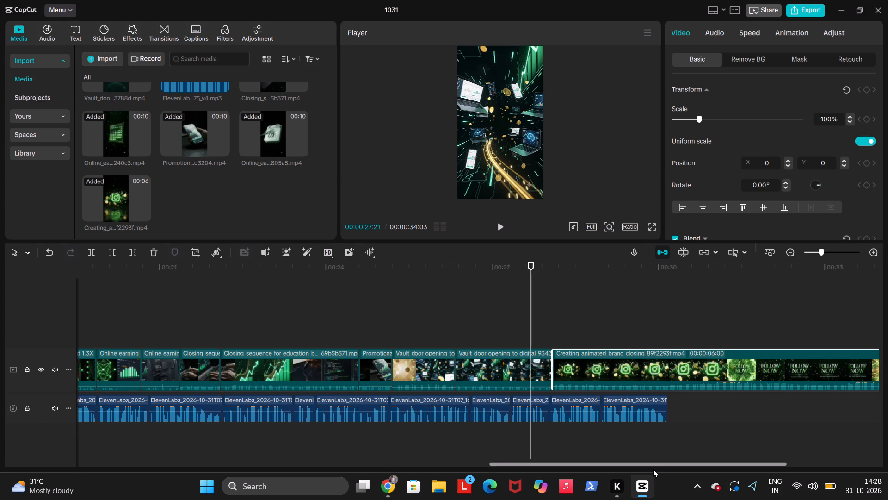
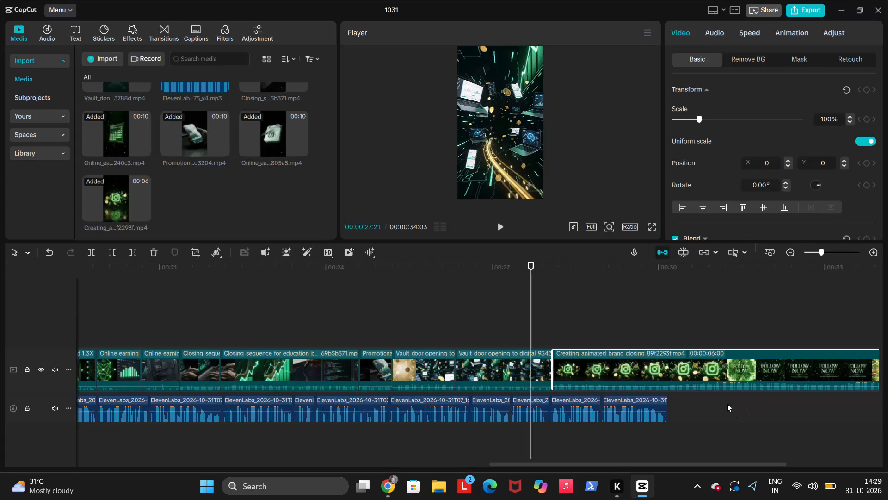
Move the playhead to 00:00:28:03, at the start of the Instagram-logo closing clip, to examine where it begins.
{"action": "left_click", "coordinate": [554, 334]}
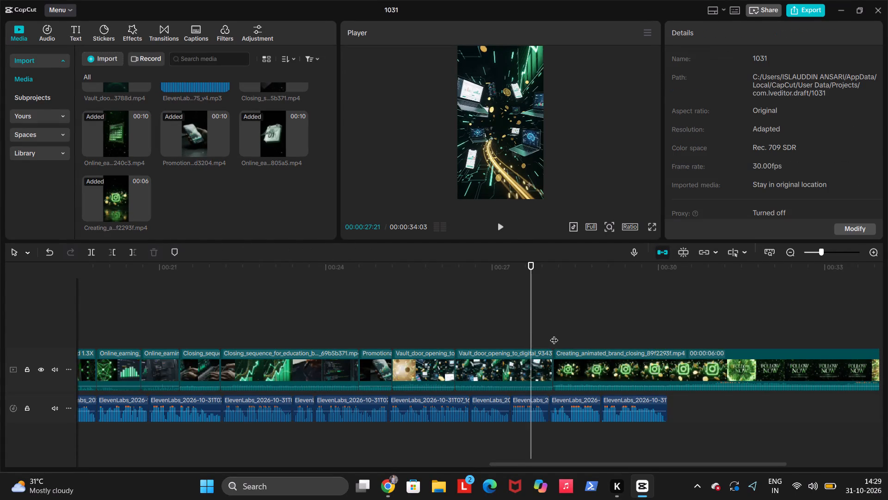
{"action": "left_click", "coordinate": [553, 334]}
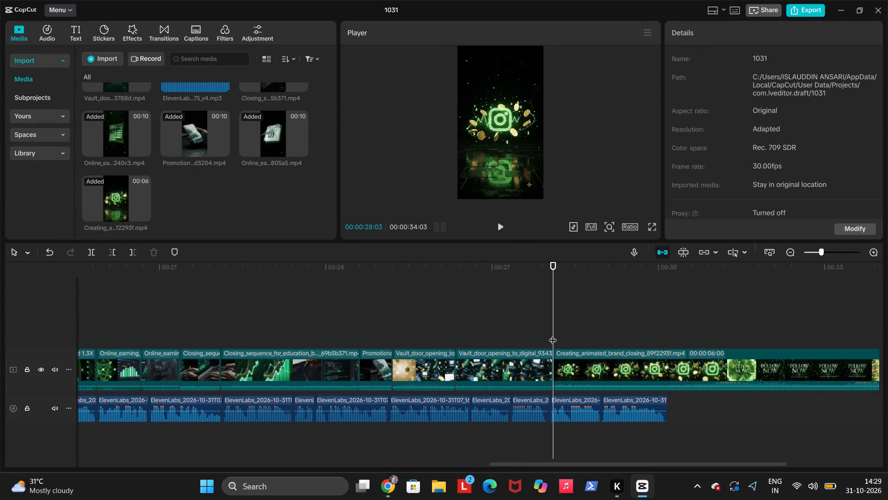
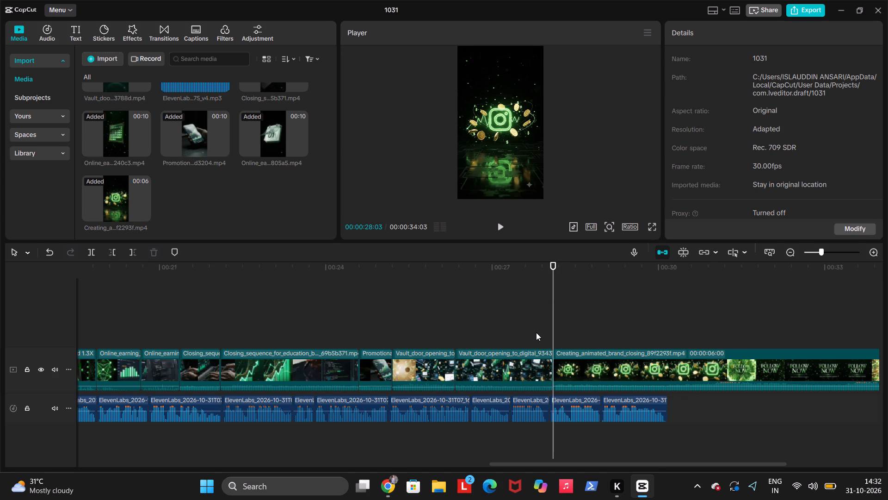
Play through the closing brand animation and trim off its beginning up to 00:00:30:22, just before the FOLLOW NOW burst.
{"action": "key", "text": "space"}
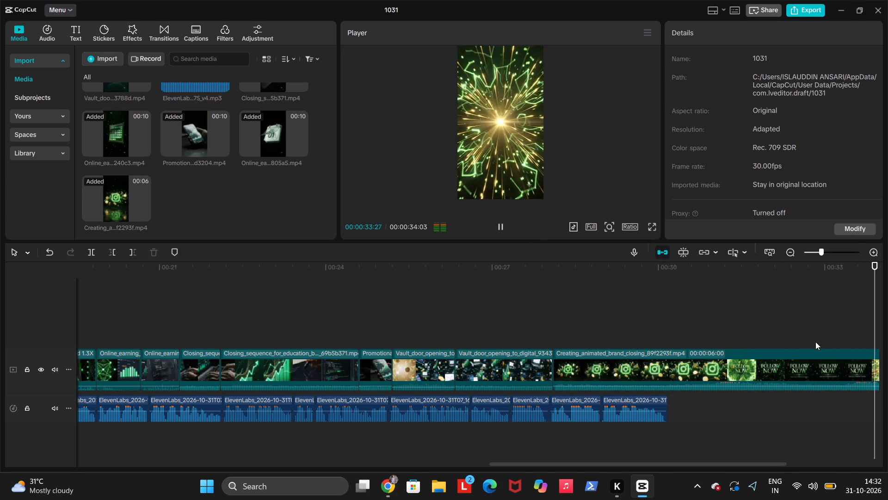
{"action": "scroll", "coordinate": [817, 346], "scroll_direction": "left", "scroll_amount": 1}
{"action": "left_click", "coordinate": [598, 338]}
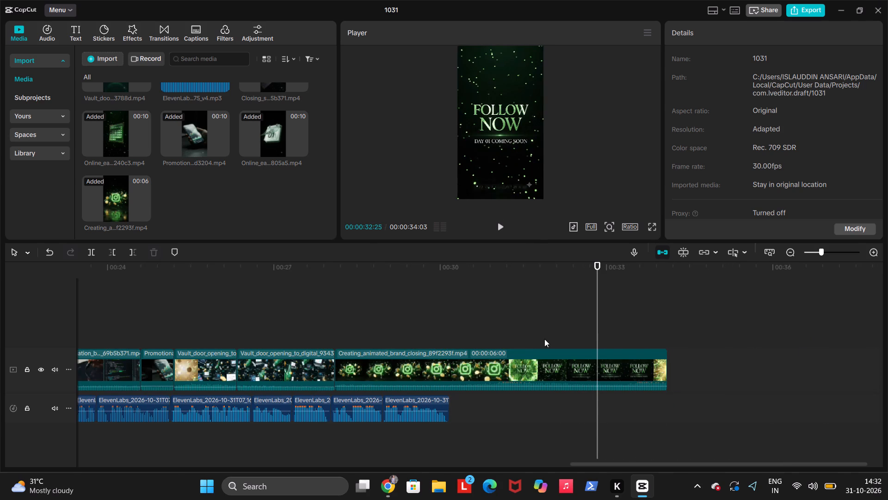
{"action": "left_click_drag", "start_coordinate": [520, 339], "coordinate": [516, 339]}
{"action": "left_click", "coordinate": [379, 334]}
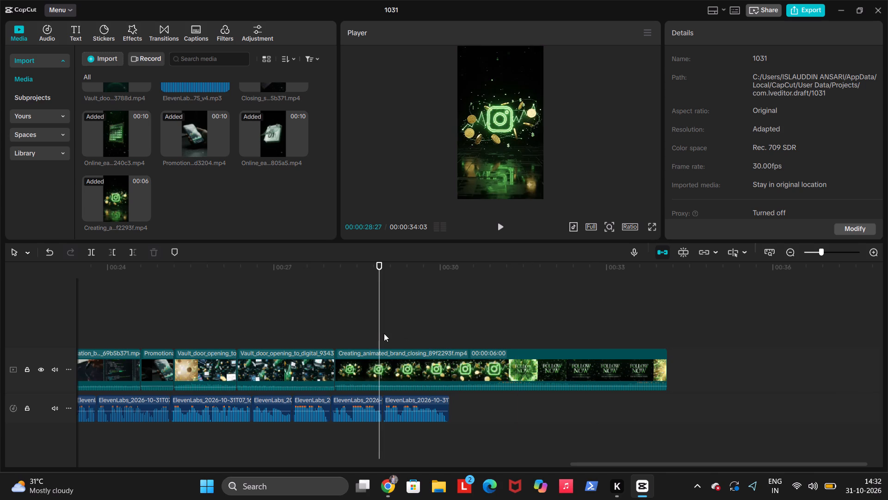
{"action": "key", "text": "space"}
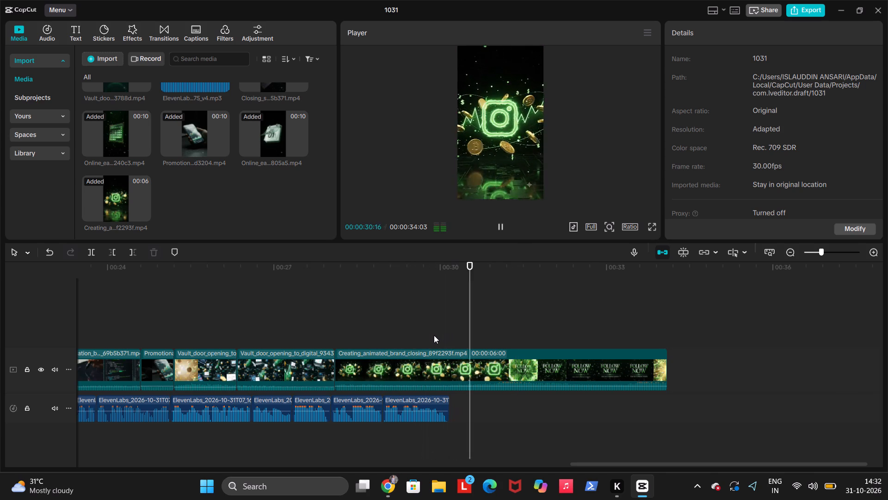
{"action": "key", "text": "space"}
{"action": "left_click", "coordinate": [467, 340]}
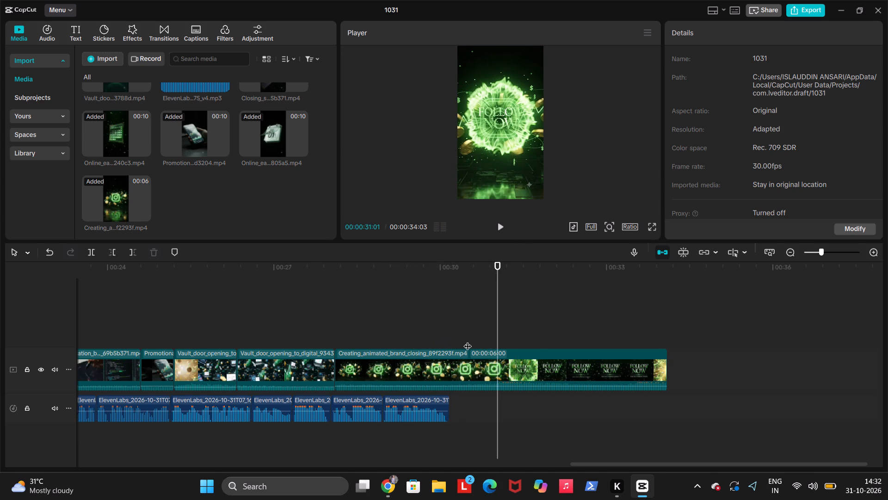
{"action": "key", "text": "space"}
{"action": "key", "text": "space"}
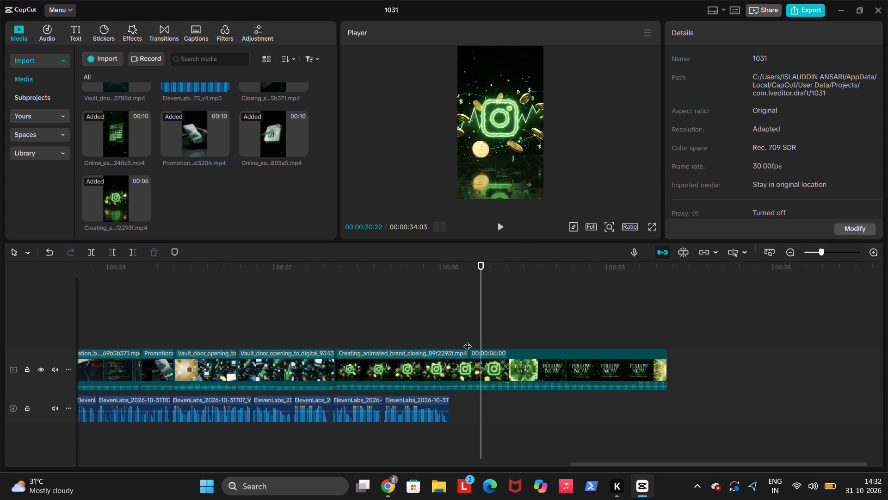
{"action": "key", "text": "q"}
Play the shortened closing animation against the voiceover and trim off its end after 00:00:29:07.
{"action": "key", "text": "space"}
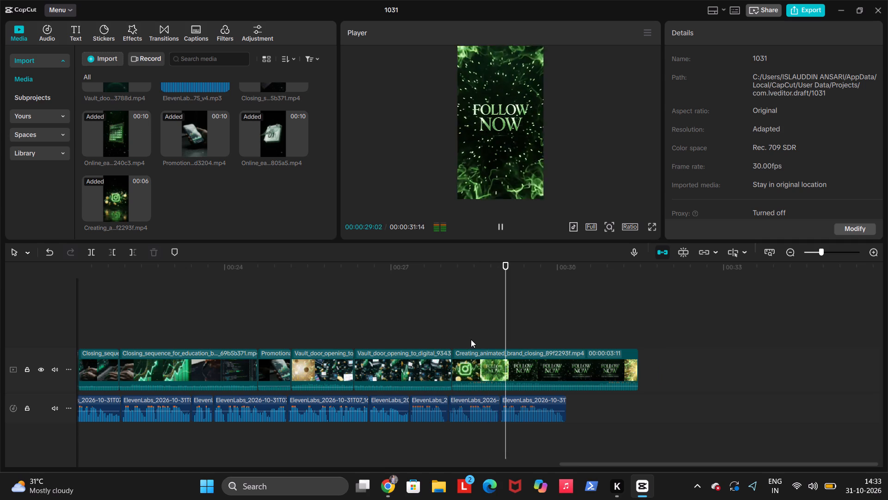
{"action": "key", "text": "space"}
{"action": "left_click", "coordinate": [432, 337]}
{"action": "key", "text": "space"}
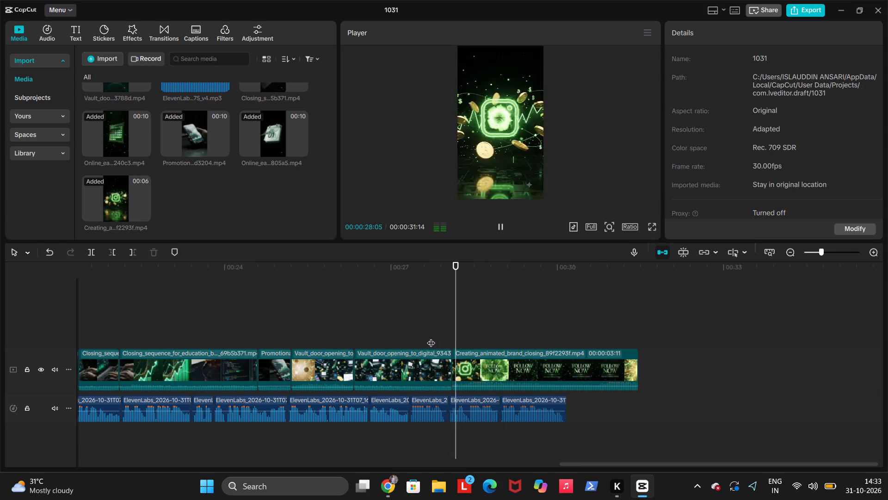
{"action": "left_click", "coordinate": [368, 332]}
{"action": "key", "text": "space"}
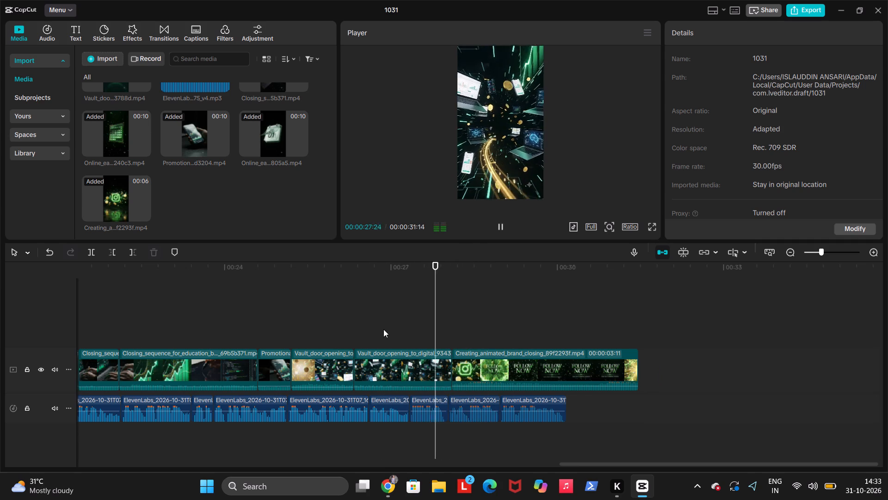
{"action": "key", "text": "space"}
{"action": "key", "text": "space"}
{"action": "key", "text": "space"}
{"action": "key", "text": "space"}
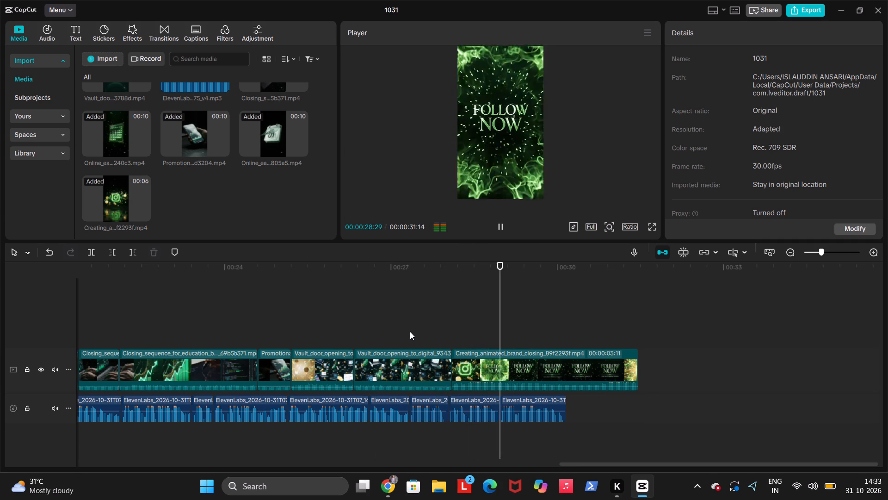
{"action": "key", "text": "space"}
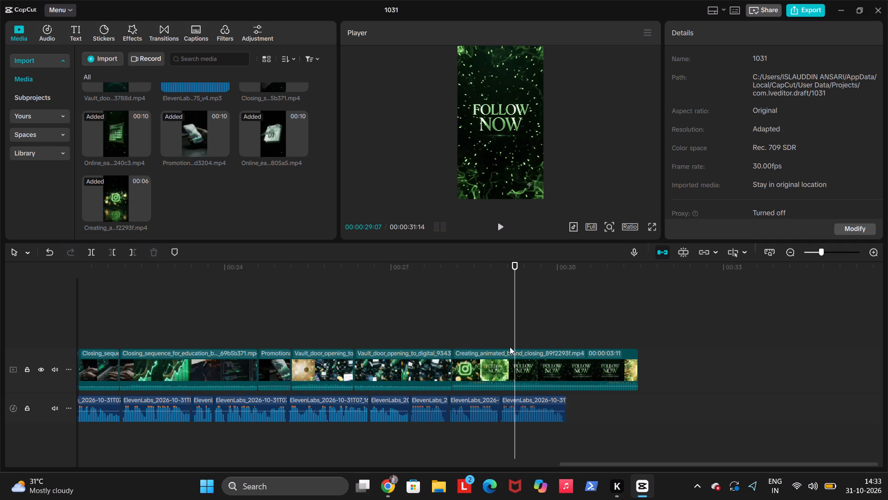
{"action": "key", "text": "w"}
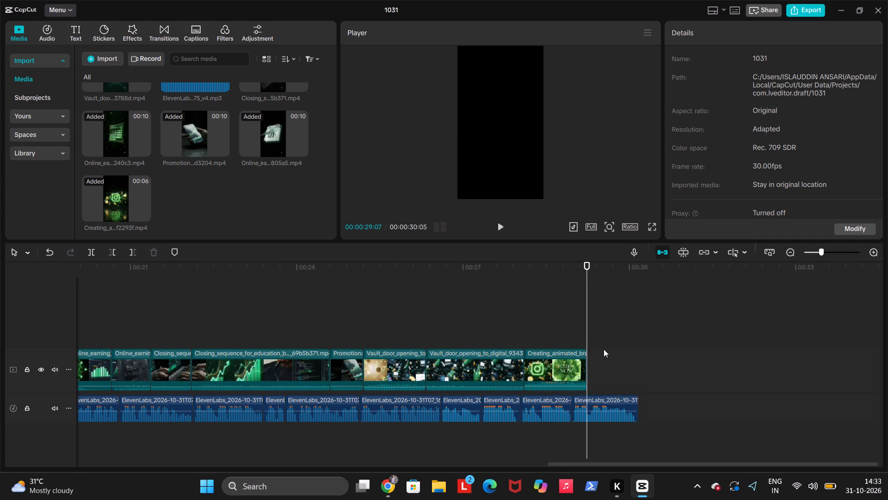
Review the trimmed closing animation and the vault-door clips before it against the voiceover.
{"action": "key", "text": "space"}
{"action": "left_click", "coordinate": [550, 342]}
{"action": "key", "text": "space"}
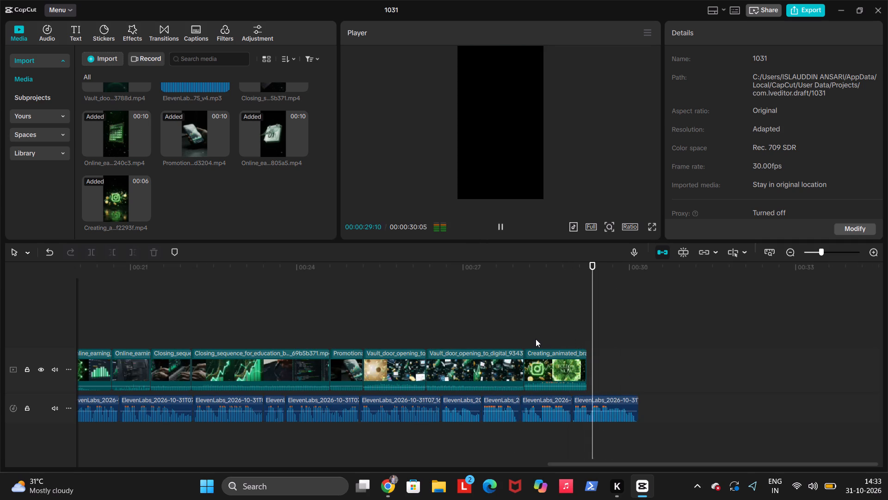
{"action": "key", "text": "space"}
{"action": "left_click", "coordinate": [516, 342]}
{"action": "key", "text": "space"}
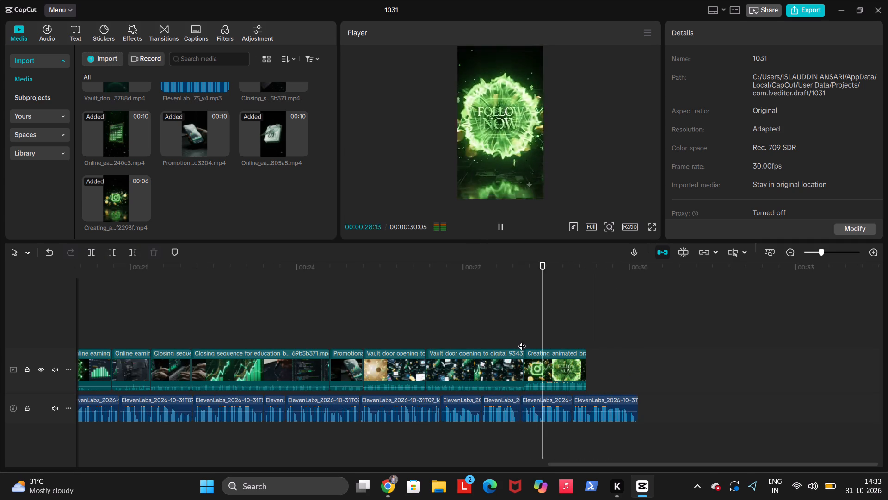
{"action": "left_click", "coordinate": [432, 336]}
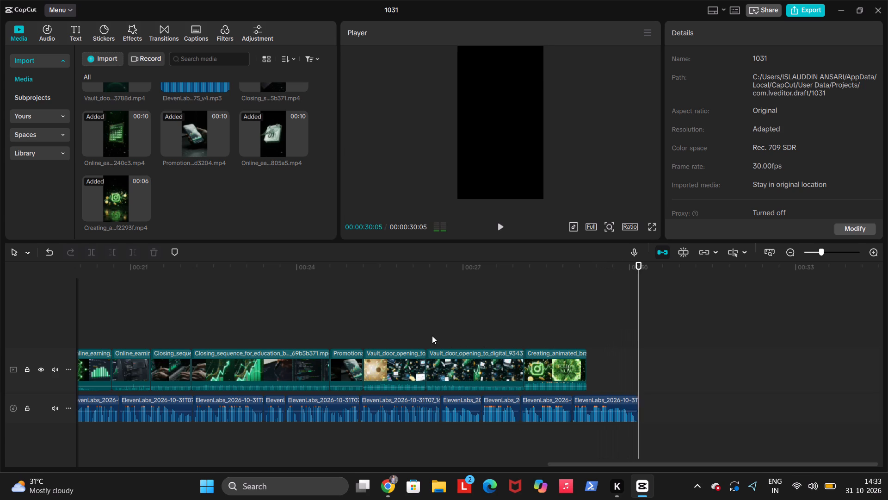
{"action": "key", "text": "space"}
{"action": "left_click", "coordinate": [401, 332]}
{"action": "left_click", "coordinate": [385, 331]}
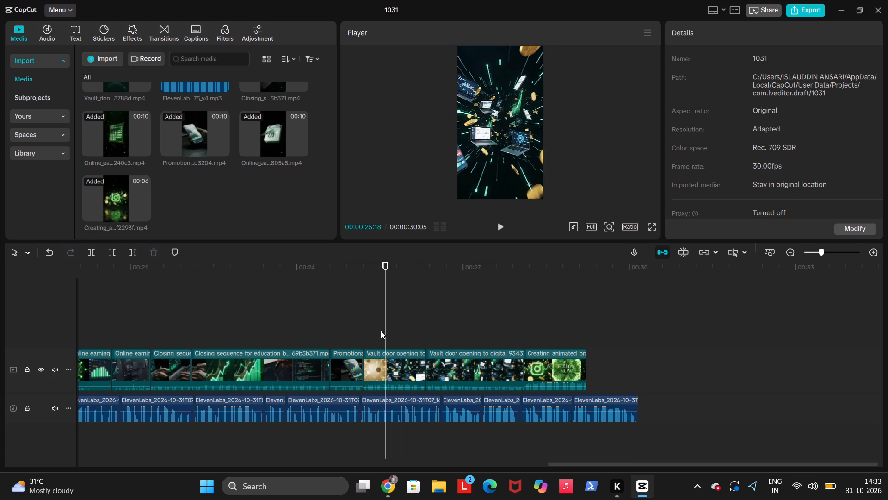
{"action": "key", "text": "space"}
{"action": "left_click", "coordinate": [360, 330]}
{"action": "key", "text": "space"}
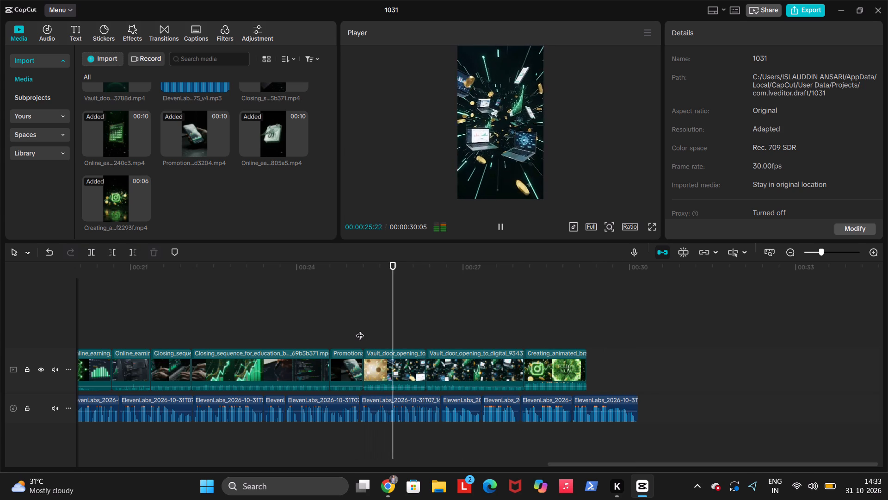
Review the typing, growth-chart and code clips between about 00:21 and 00:24 against the voiceover.
{"action": "left_click", "coordinate": [290, 331]}
{"action": "left_click", "coordinate": [287, 331]}
{"action": "key", "text": "space"}
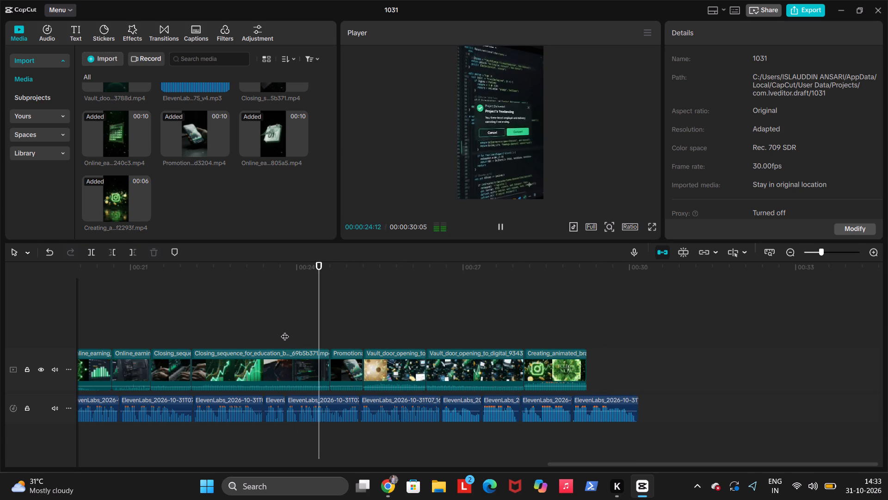
{"action": "left_click", "coordinate": [235, 330]}
{"action": "key", "text": "space"}
{"action": "left_click", "coordinate": [190, 330]}
{"action": "key", "text": "space"}
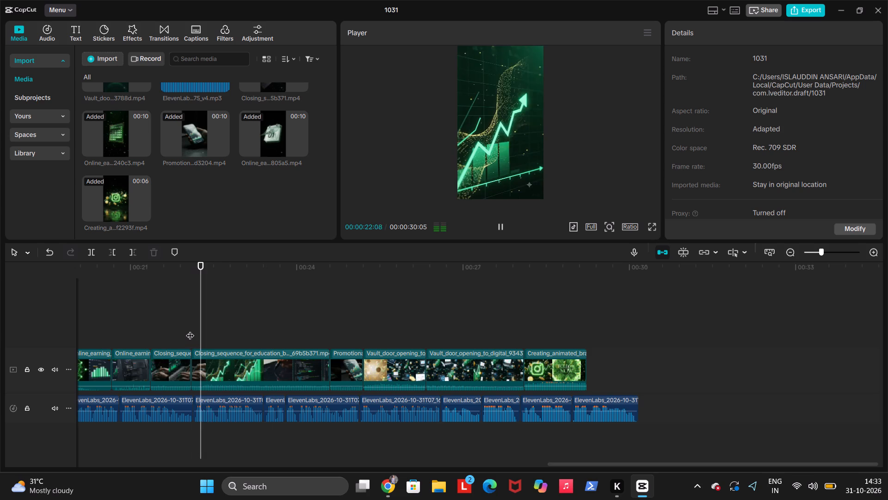
{"action": "left_click", "coordinate": [165, 330]}
{"action": "key", "text": "space"}
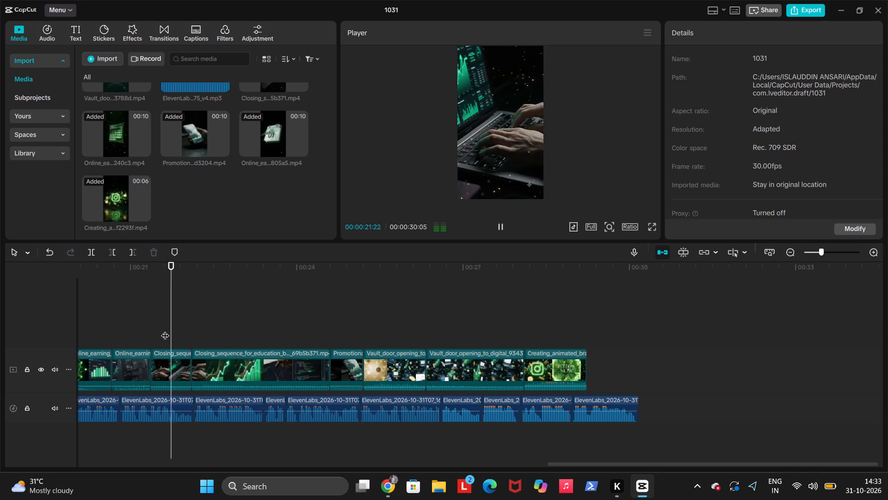
{"action": "key", "text": "space"}
{"action": "left_click", "coordinate": [245, 343]}
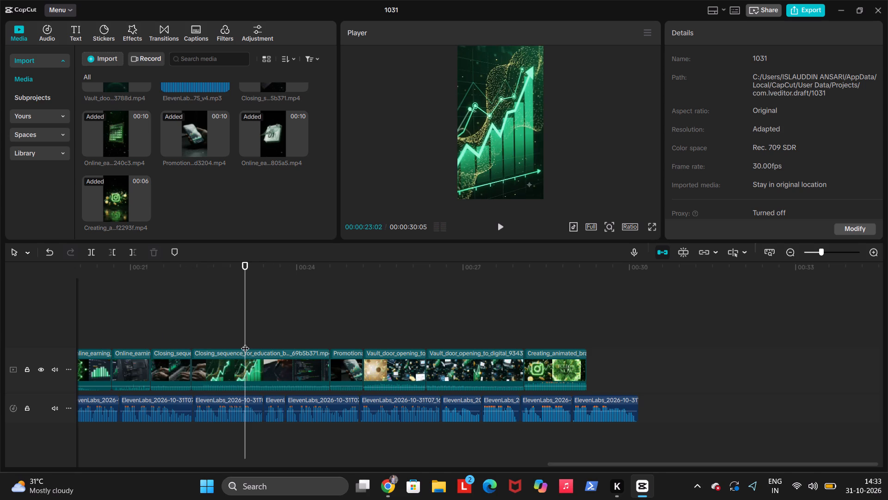
{"action": "key", "text": "space"}
{"action": "key", "text": "space"}
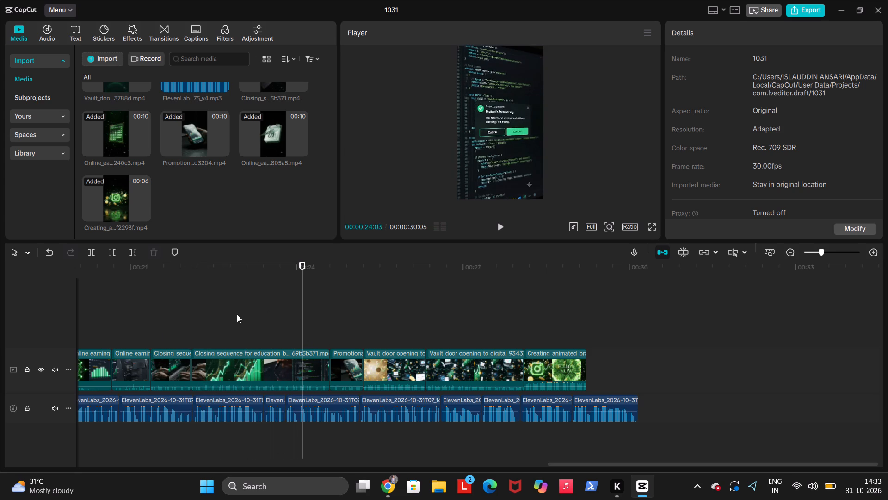
{"action": "left_click", "coordinate": [237, 314]}
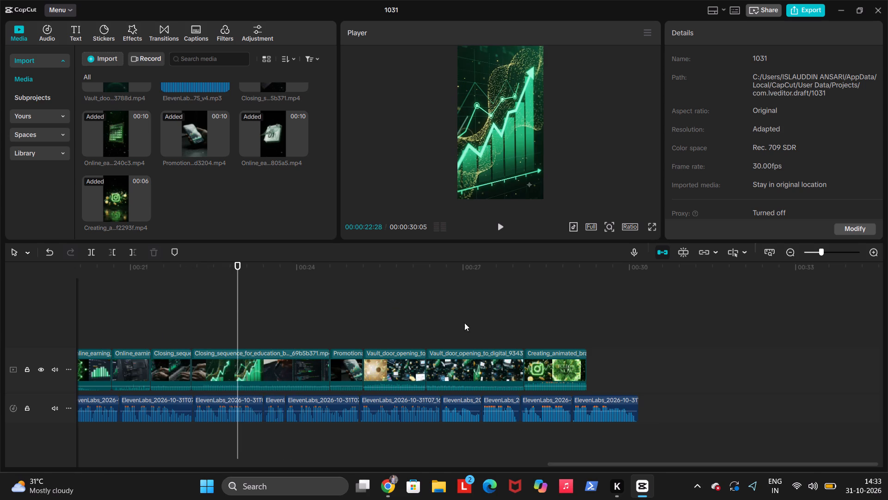
Replay the vault-door clips into the closing animation to check how they match the last voiceover lines.
{"action": "left_click", "coordinate": [464, 323]}
{"action": "key", "text": "space"}
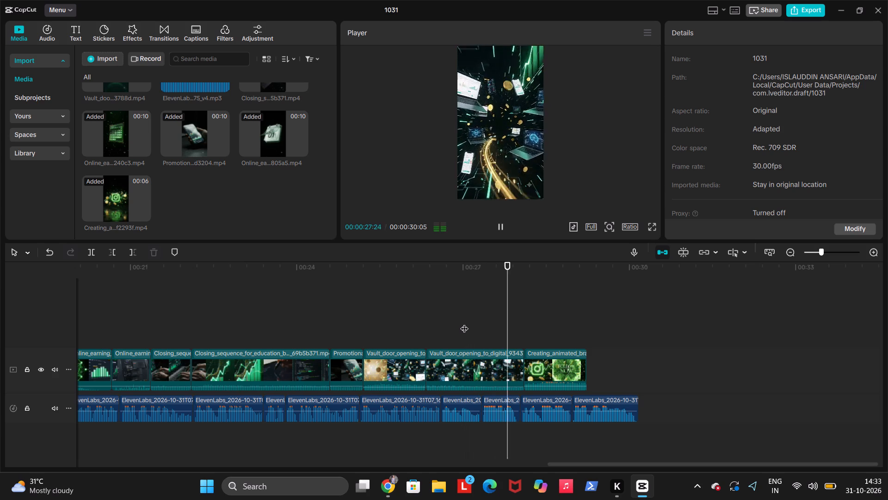
{"action": "key", "text": "space"}
{"action": "left_click", "coordinate": [411, 317]}
{"action": "key", "text": "space"}
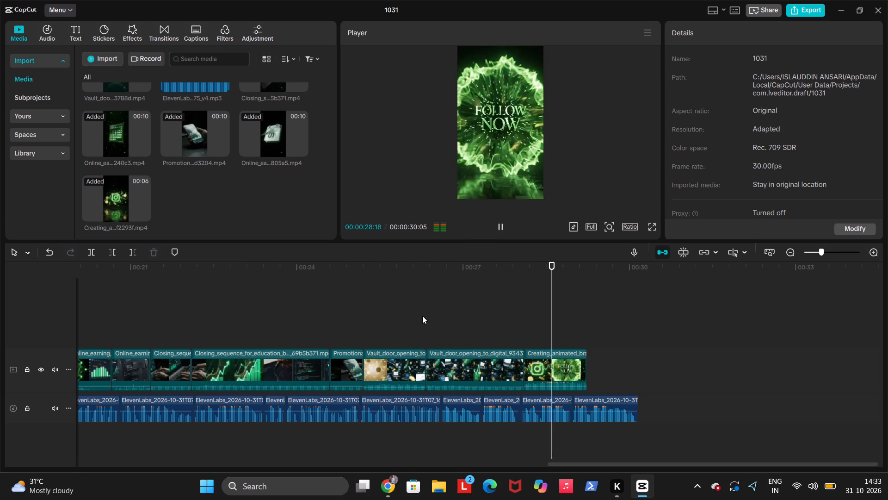
{"action": "left_click", "coordinate": [348, 322]}
{"action": "key", "text": "space"}
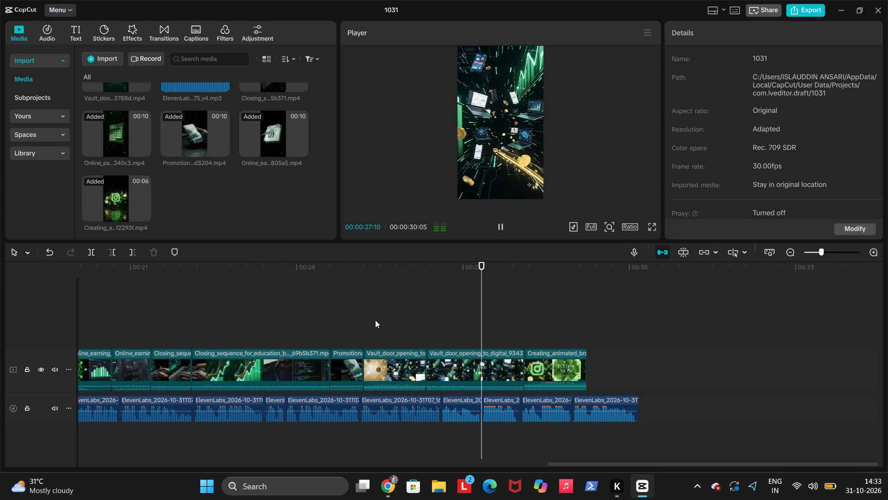
{"action": "key", "text": "space"}
{"action": "left_click", "coordinate": [397, 319]}
{"action": "key", "text": "space"}
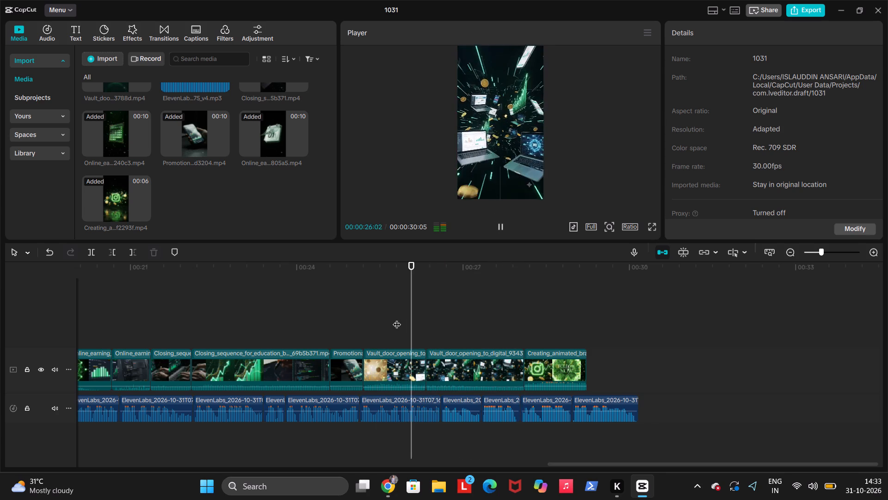
{"action": "key", "text": "space"}
{"action": "key", "text": "space"}
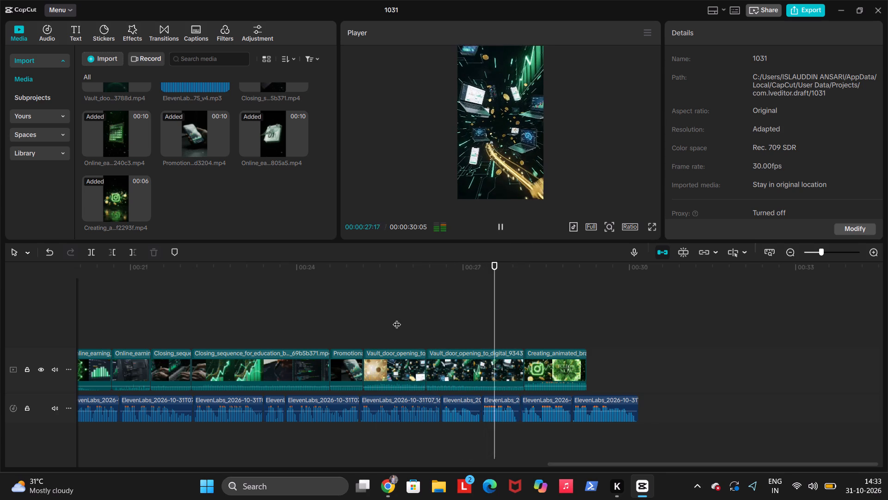
{"action": "key", "text": "space"}
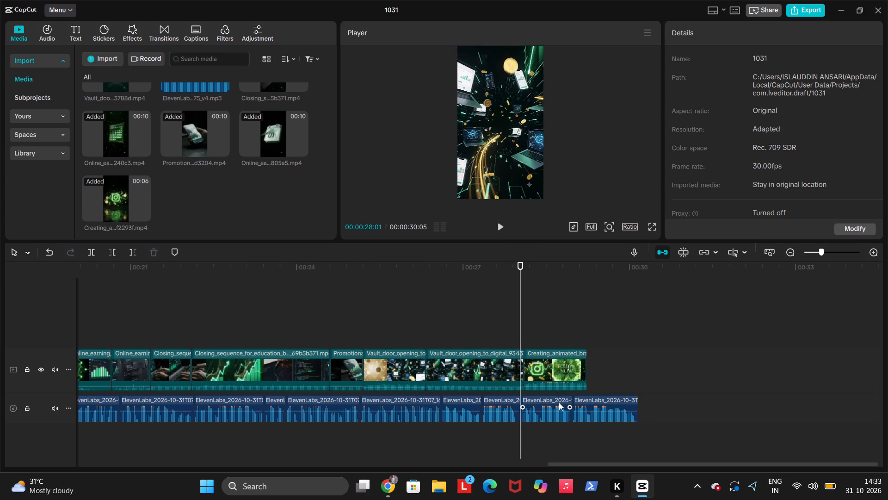
Delete the last two voiceover segments, which start at the closing animation.
{"action": "left_click", "coordinate": [559, 403]}
{"action": "key", "text": "Delete"}
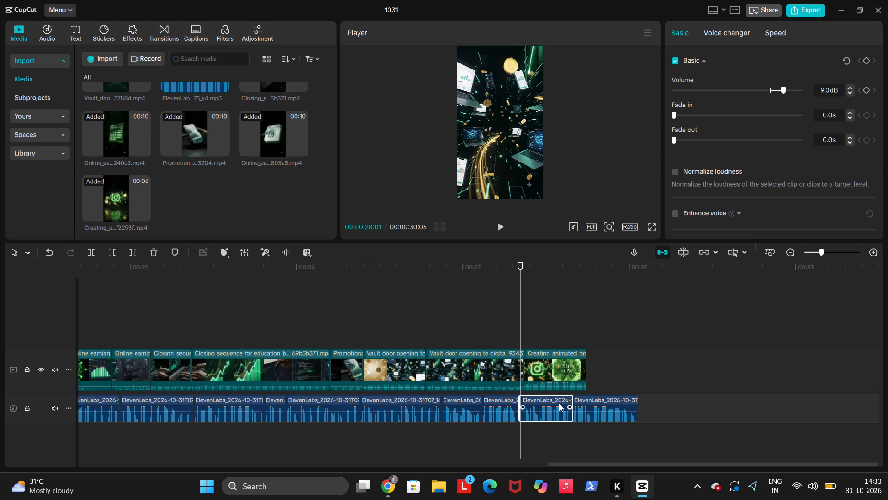
{"action": "left_click", "coordinate": [600, 410]}
{"action": "key", "text": "Delete"}
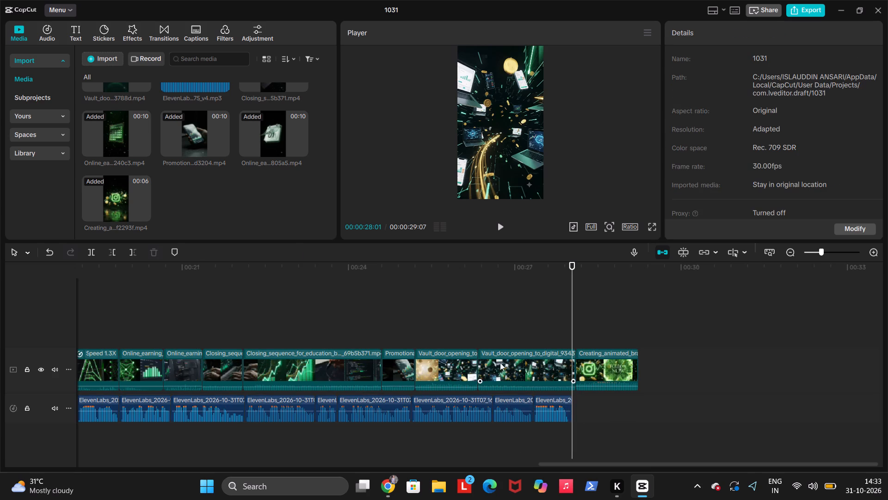
Split the second vault-door clip at 00:00:27:10 and delete the part after the cut so the closing animation moves earlier.
{"action": "left_click", "coordinate": [480, 338]}
{"action": "key", "text": "space"}
{"action": "key", "text": "space"}
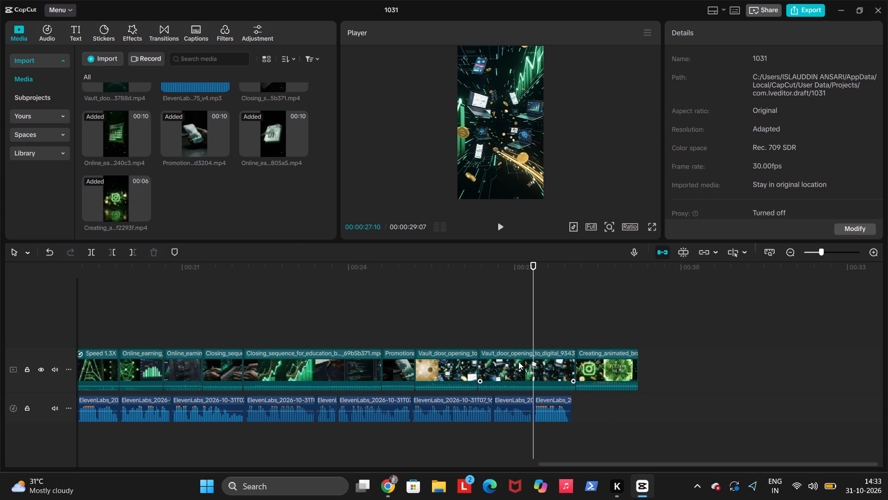
{"action": "key", "text": "ctrl+b"}
{"action": "key", "text": "space"}
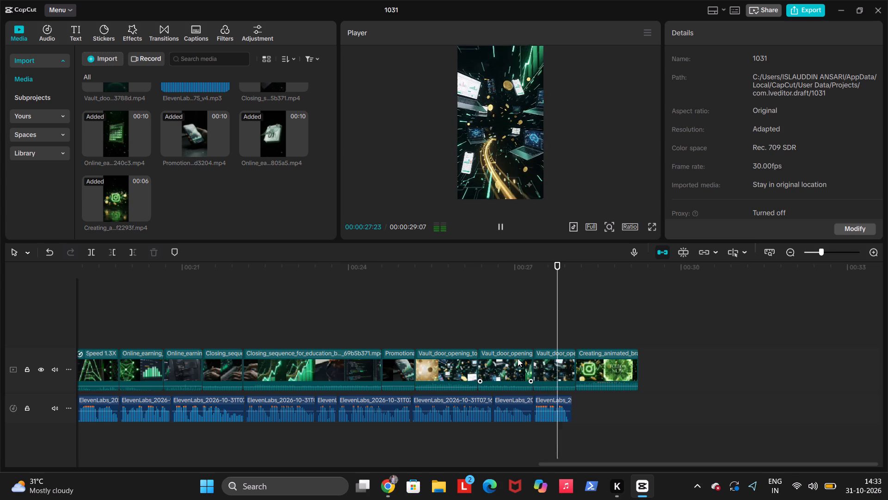
{"action": "key", "text": "space"}
{"action": "left_click", "coordinate": [557, 368]}
{"action": "key", "text": "BackSpace"}
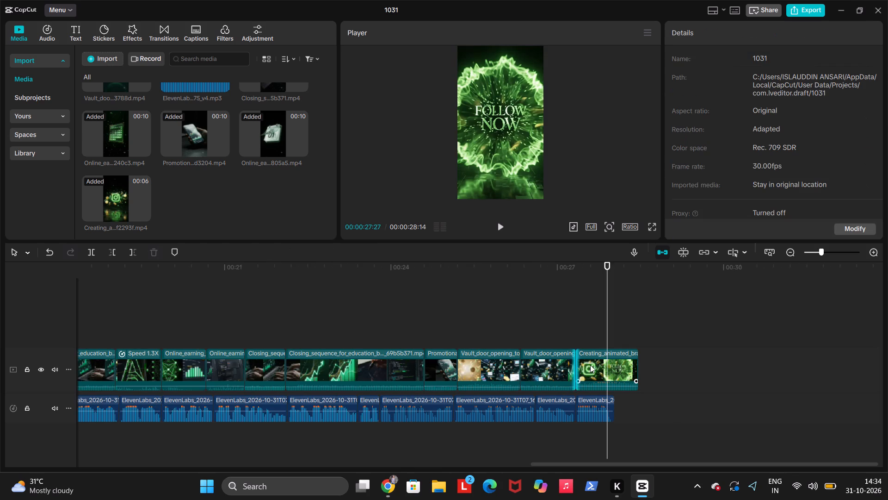
Replay the second vault-door clip into the closing animation to check the timing against the last voiceover line.
{"action": "left_click", "coordinate": [536, 336]}
{"action": "key", "text": "space"}
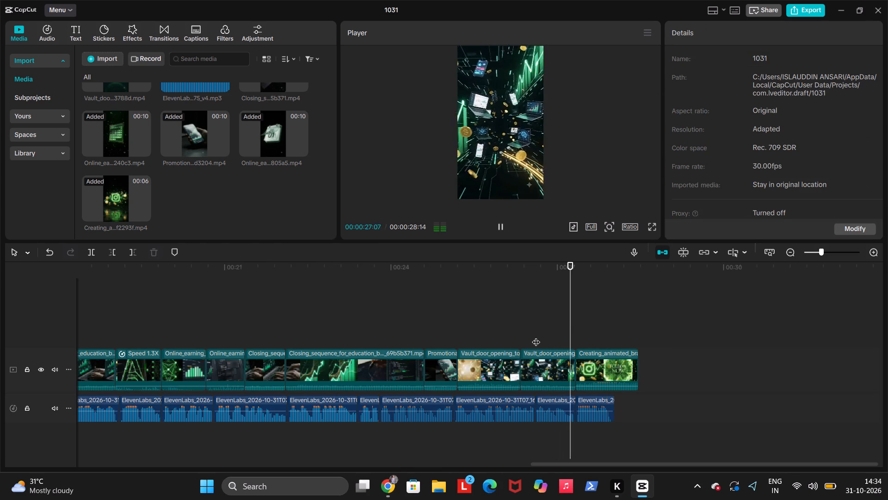
{"action": "key", "text": "space"}
{"action": "key", "text": "space"}
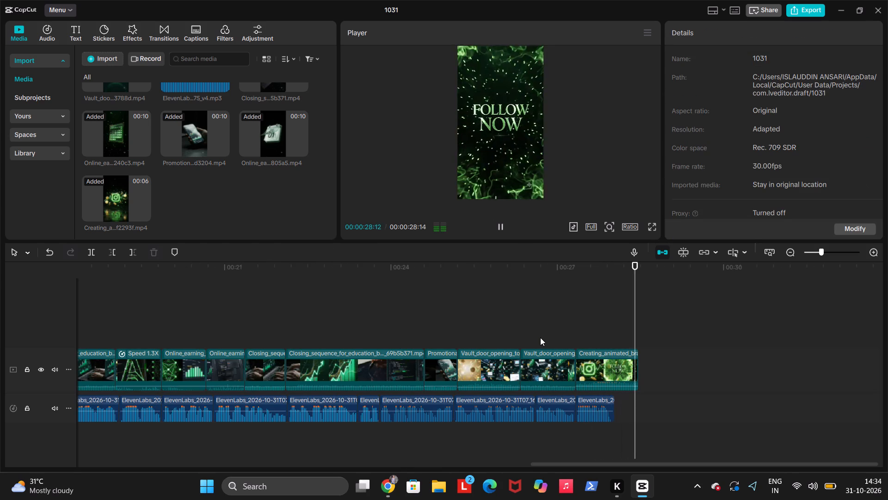
{"action": "key", "text": "space"}
{"action": "left_click", "coordinate": [569, 337]}
{"action": "key", "text": "space"}
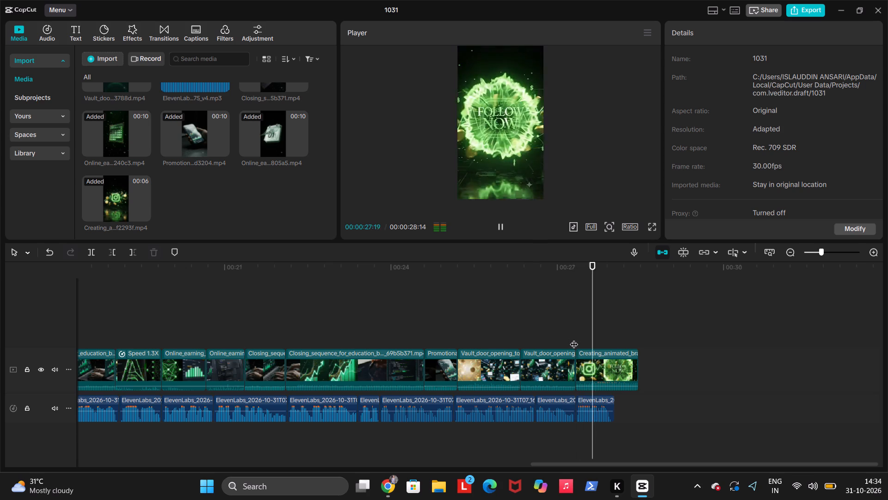
{"action": "key", "text": "space"}
{"action": "left_click", "coordinate": [539, 335]}
{"action": "key", "text": "space"}
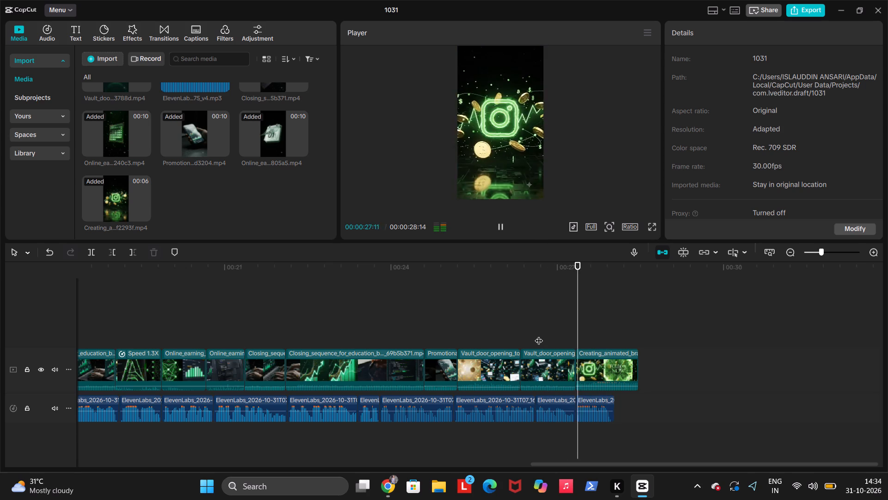
{"action": "key", "text": "space"}
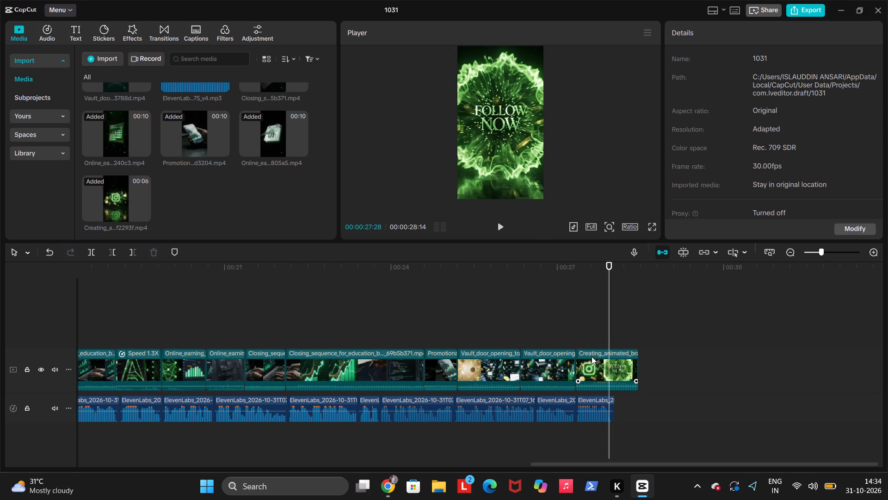
{"action": "key", "text": "space"}
{"action": "key", "text": "space"}
Trim the end of the closing animation to 00:00:28:01, where the last voiceover segment ends.
{"action": "key", "text": "Up"}
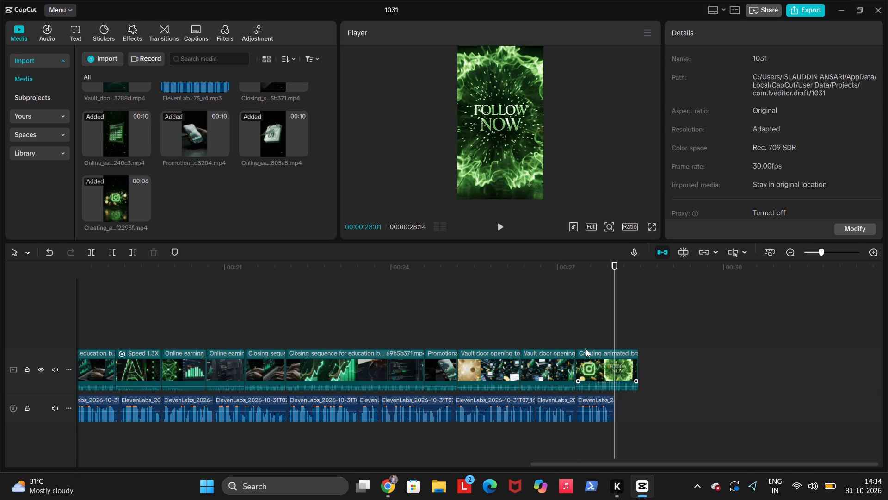
{"action": "left_click", "coordinate": [593, 349]}
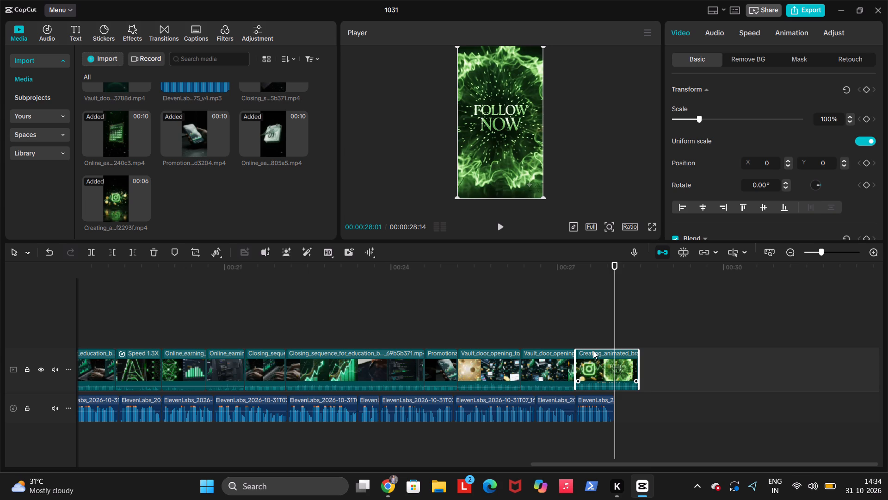
{"action": "key", "text": "w"}
Replay the end of the second vault-door clip and shorten it to end at 00:00:27:07.
{"action": "left_click", "coordinate": [585, 350]}
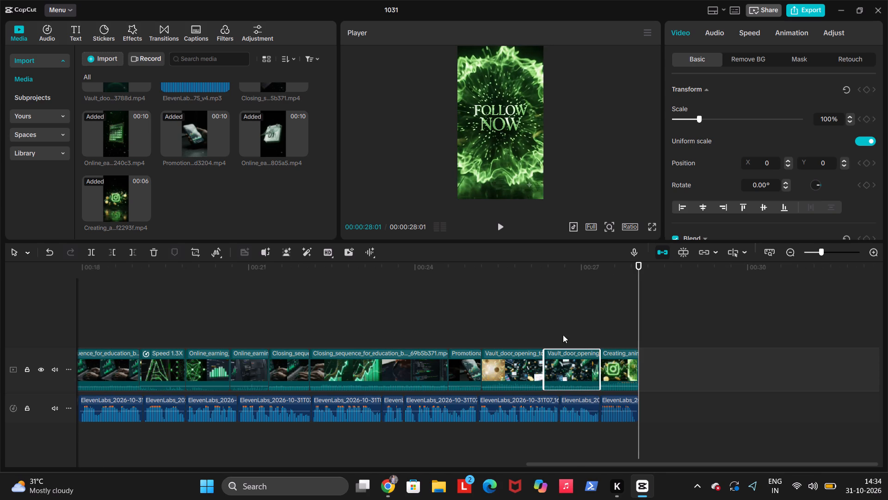
{"action": "left_click", "coordinate": [562, 335]}
{"action": "key", "text": "space"}
{"action": "key", "text": "space"}
{"action": "left_click", "coordinate": [582, 353]}
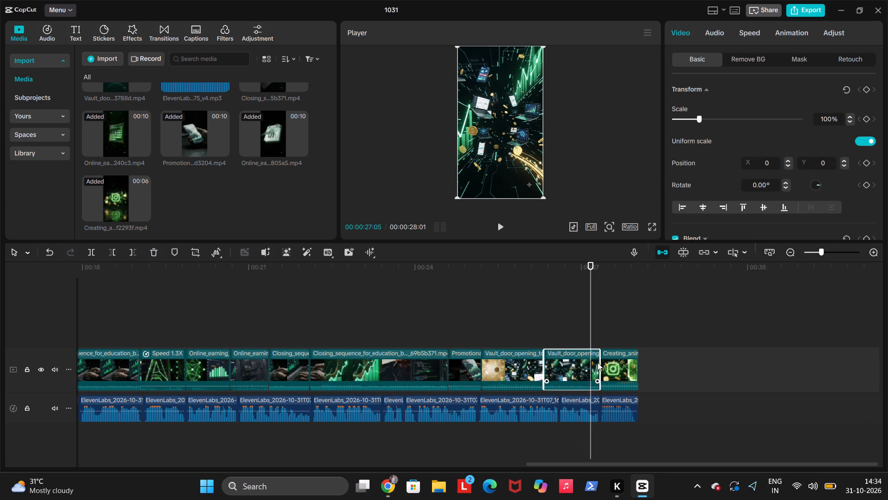
{"action": "left_click_drag", "start_coordinate": [599, 363], "coordinate": [594, 363]}
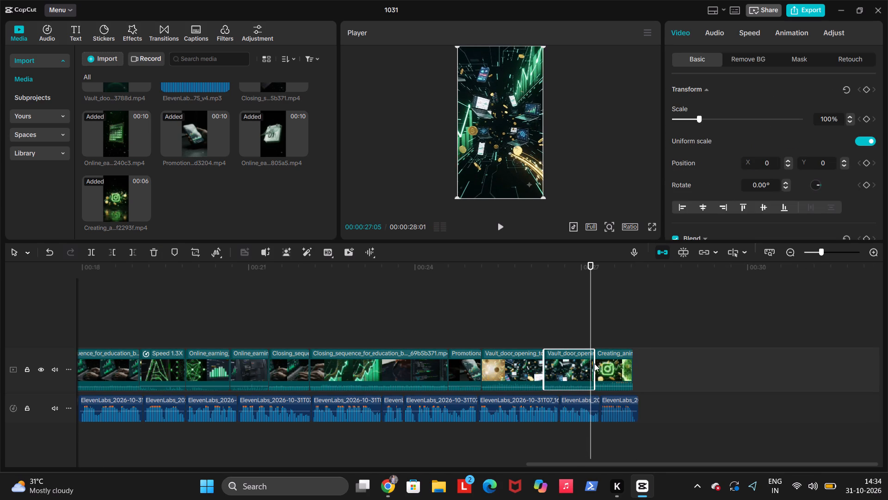
Extend the closing animation's end to 00:00:28:01 to match the voiceover's end, and step through the clip edges.
{"action": "left_click", "coordinate": [606, 363]}
{"action": "left_click", "coordinate": [633, 364]}
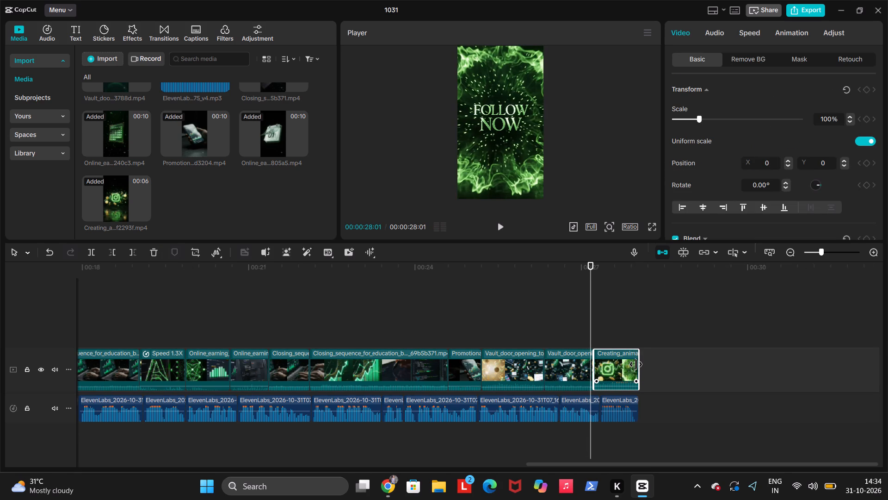
{"action": "key", "text": "Down"}
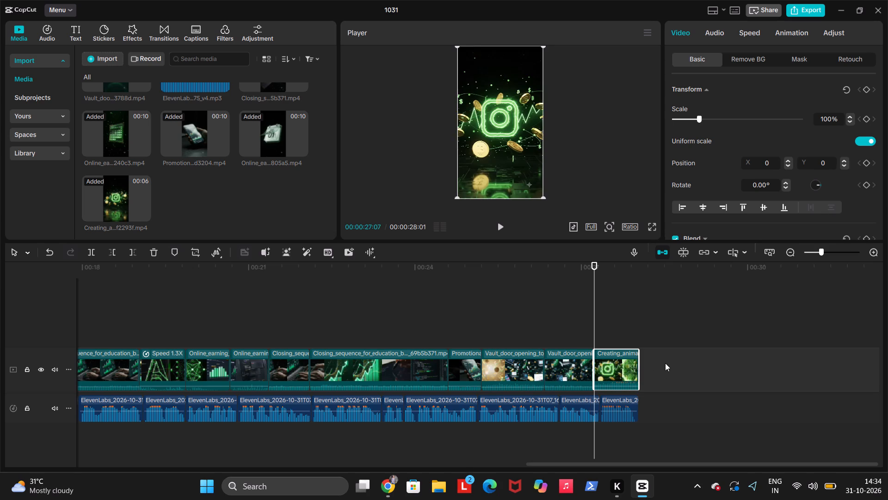
{"action": "key", "text": "Down"}
{"action": "key", "text": "Down"}
{"action": "key", "text": "Down"}
{"action": "key", "text": "Down"}
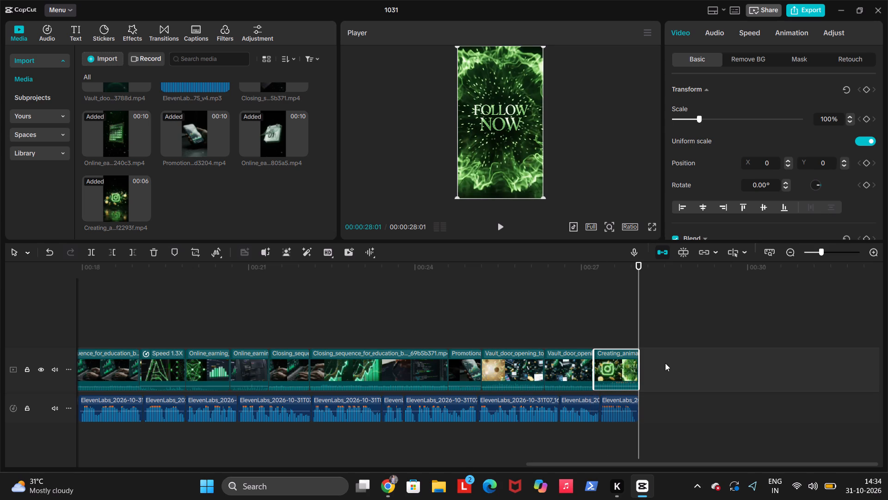
Play the whole video from the start through the closing animation to check the clips against the voiceover.
{"action": "key", "text": "space"}
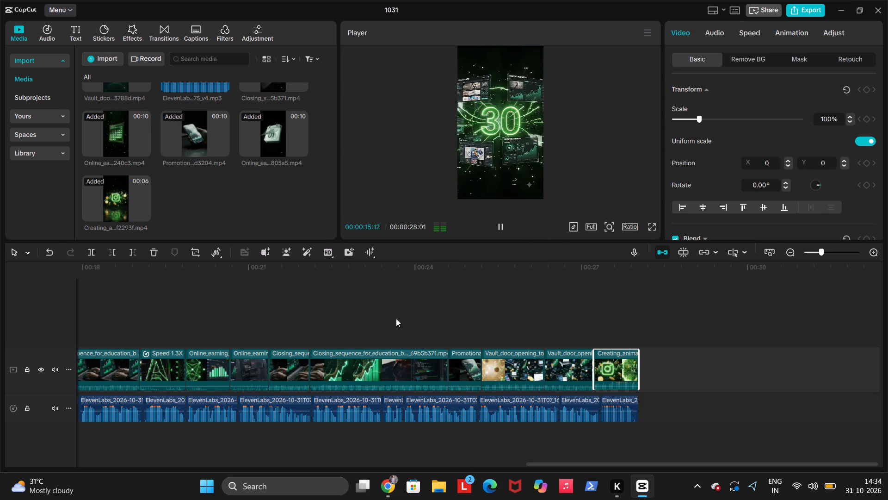
{"action": "scroll", "coordinate": [308, 320], "scroll_direction": "right", "scroll_amount": 1}
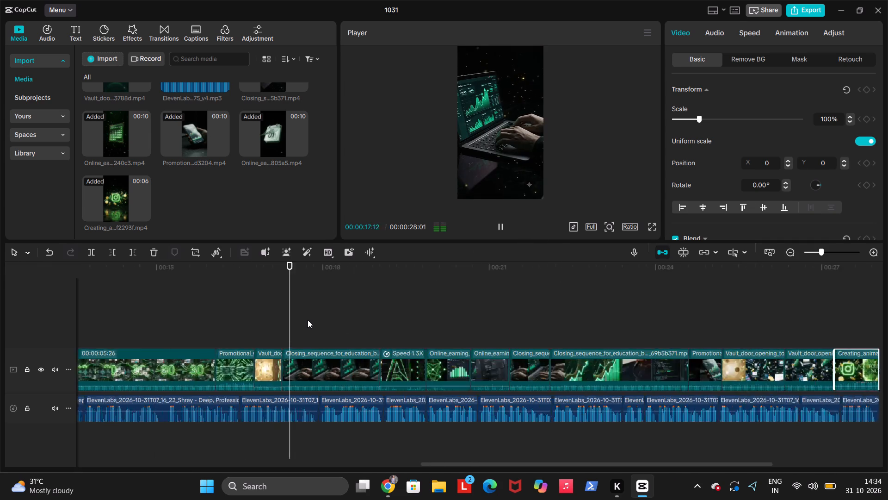
{"action": "scroll", "coordinate": [308, 320], "scroll_direction": "right", "scroll_amount": 1}
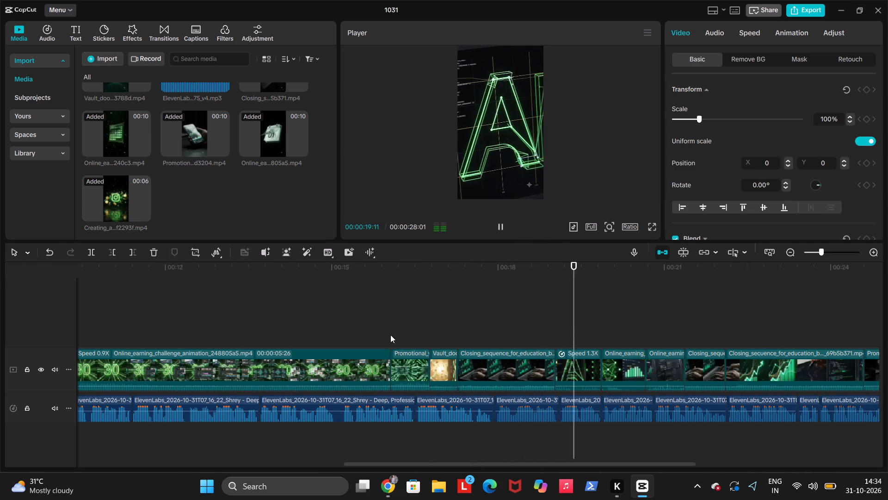
{"action": "left_click", "coordinate": [517, 365]}
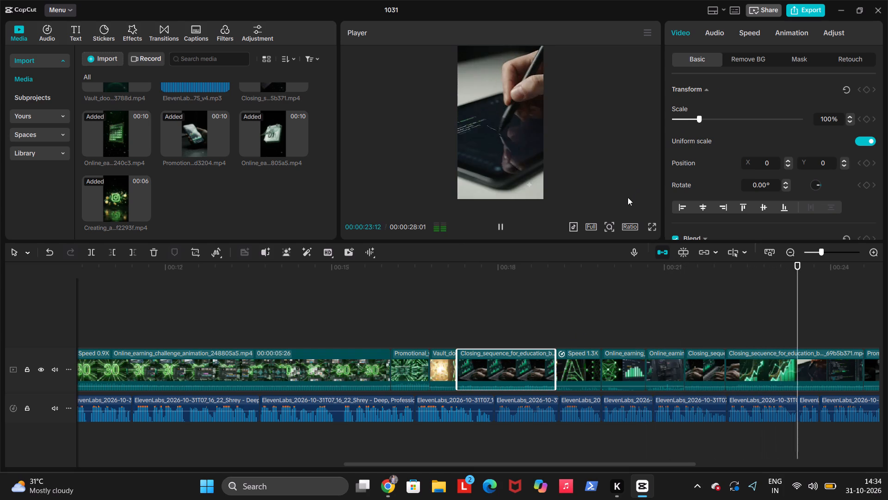
{"action": "scroll", "coordinate": [599, 223], "scroll_direction": "left", "scroll_amount": 4}
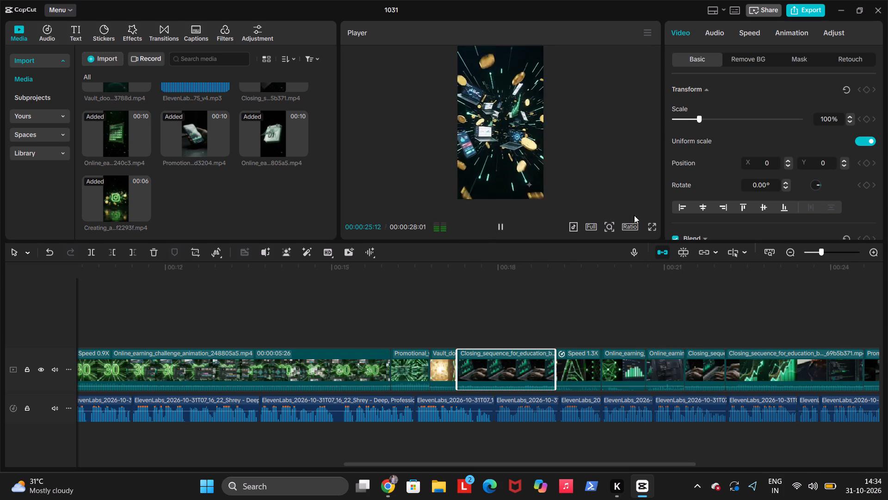
{"action": "scroll", "coordinate": [540, 296], "scroll_direction": "left", "scroll_amount": 1}
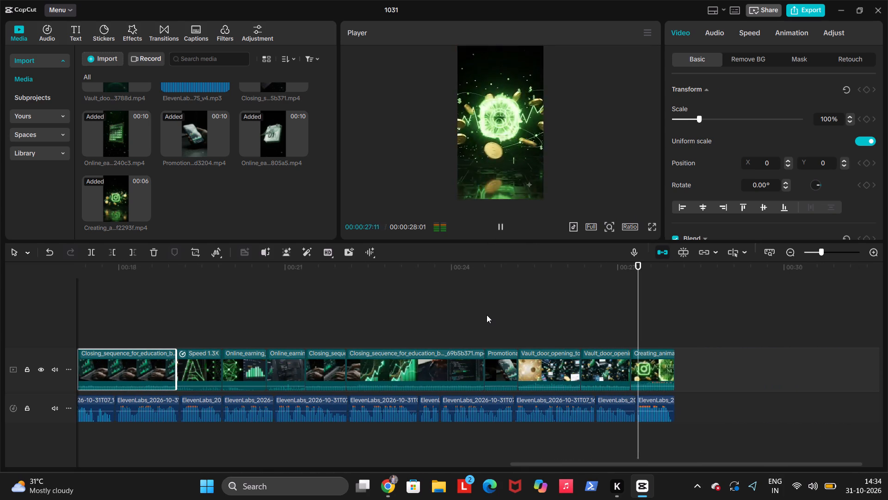
{"action": "scroll", "coordinate": [487, 315], "scroll_direction": "left", "scroll_amount": 1}
{"action": "scroll", "coordinate": [521, 328], "scroll_direction": "left", "scroll_amount": 1}
{"action": "scroll", "coordinate": [346, 319], "scroll_direction": "left", "scroll_amount": 1}
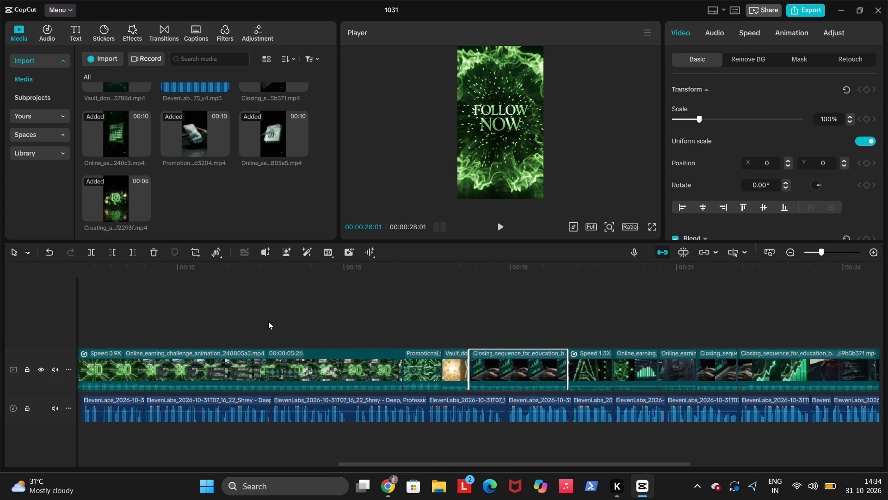
{"action": "scroll", "coordinate": [268, 321], "scroll_direction": "left", "scroll_amount": 1}
Skim back through the middle of the video to the start and replay the opening phone and keyboard clips.
{"action": "left_click", "coordinate": [469, 316]}
{"action": "key", "text": "space"}
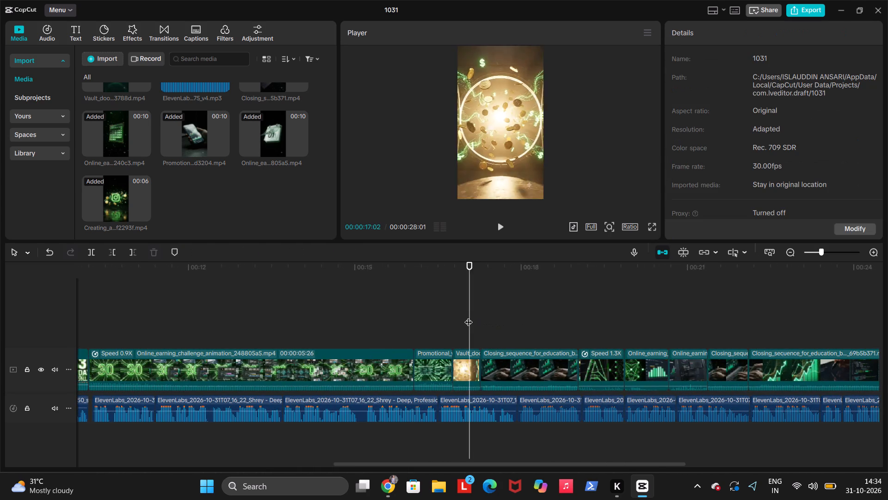
{"action": "key", "text": "space"}
{"action": "left_click", "coordinate": [275, 319]}
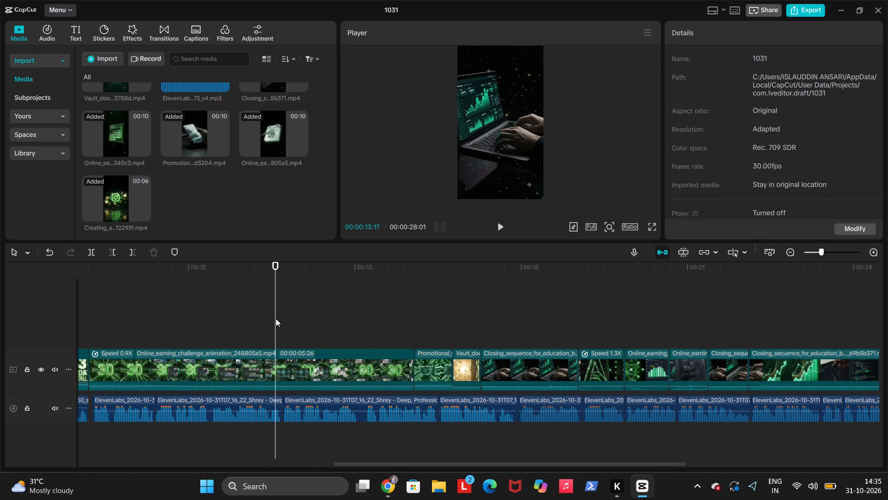
{"action": "left_click", "coordinate": [97, 320]}
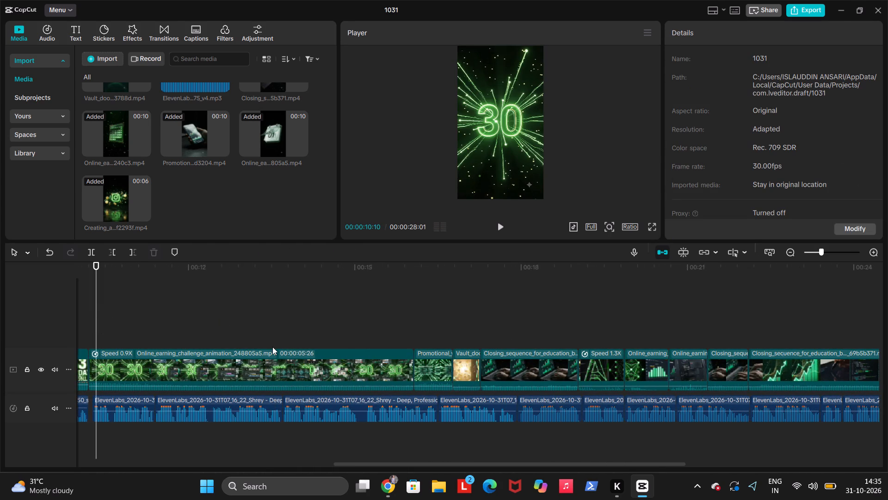
{"action": "scroll", "coordinate": [269, 346], "scroll_direction": "right", "scroll_amount": 14}
{"action": "scroll", "coordinate": [187, 334], "scroll_direction": "right", "scroll_amount": 10}
{"action": "left_click", "coordinate": [132, 319]}
{"action": "left_click_drag", "start_coordinate": [131, 319], "coordinate": [125, 319]}
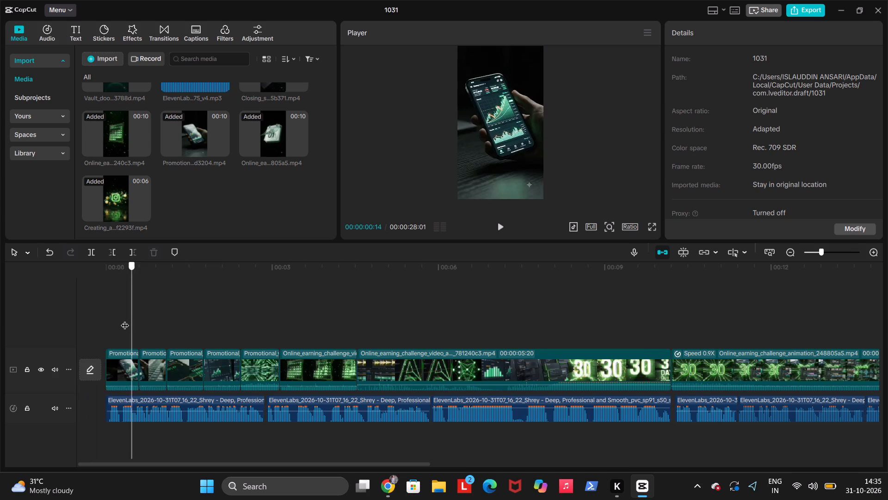
{"action": "left_click_drag", "start_coordinate": [125, 319], "coordinate": [45, 325]}
{"action": "key", "text": "space"}
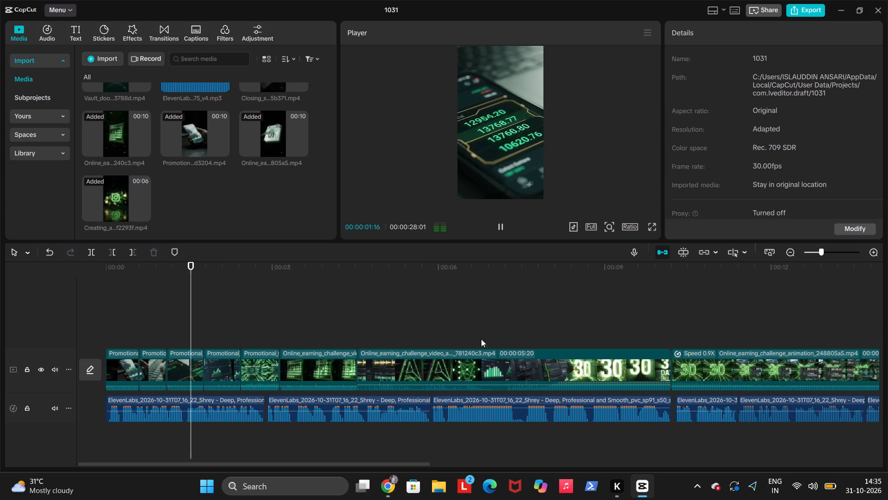
{"action": "left_click", "coordinate": [120, 333]}
{"action": "left_click", "coordinate": [130, 378]}
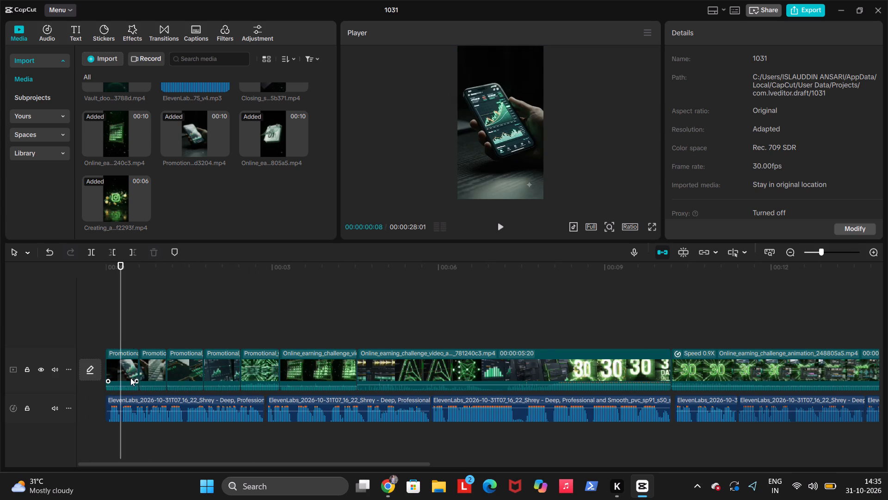
{"action": "left_click", "coordinate": [131, 387]}
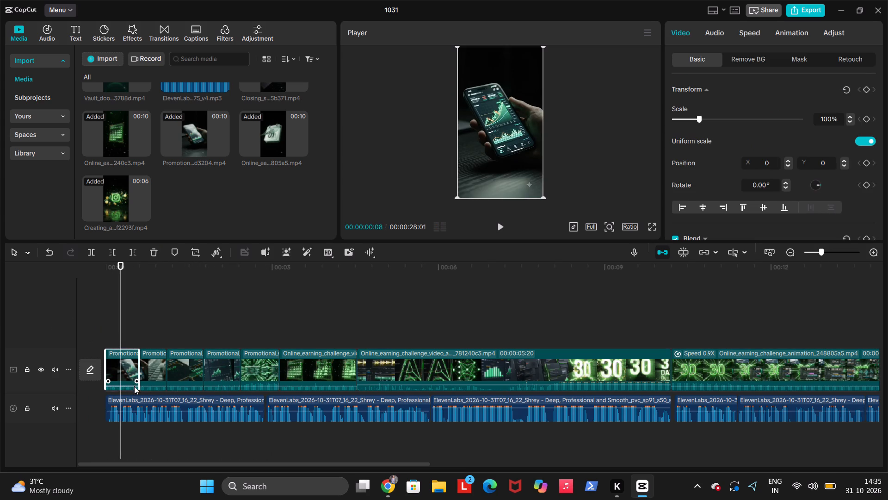
{"action": "left_click", "coordinate": [109, 332]}
{"action": "left_click_drag", "start_coordinate": [109, 332], "coordinate": [93, 331]}
{"action": "key", "text": "space"}
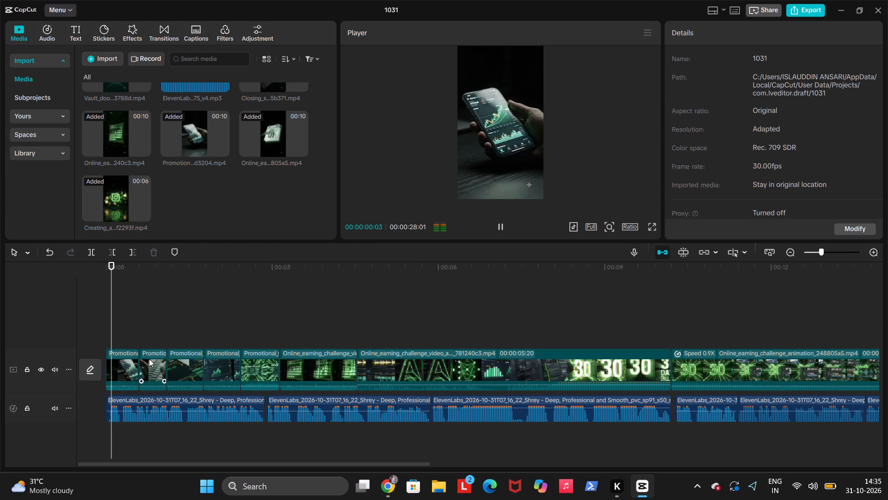
{"action": "key", "text": "space"}
Check the volume settings of the first two voiceover segments and replay the opening clips from the start.
{"action": "left_click", "coordinate": [189, 412]}
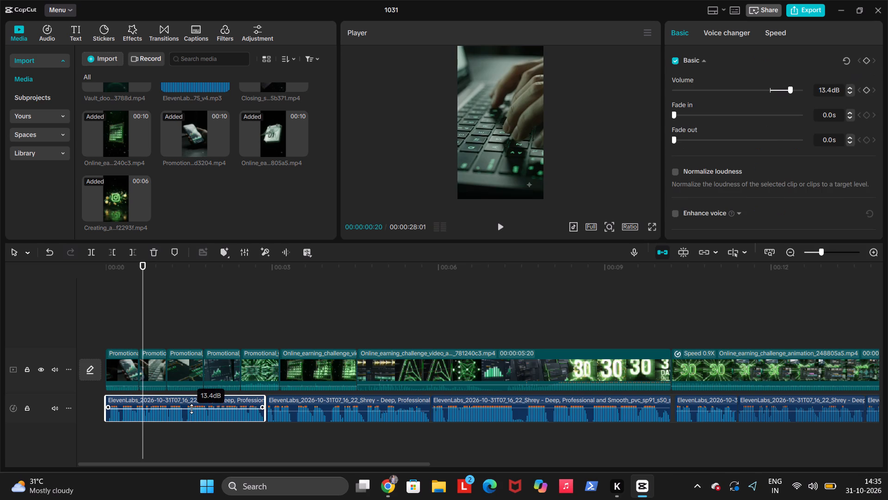
{"action": "key", "text": "space"}
{"action": "key", "text": "space"}
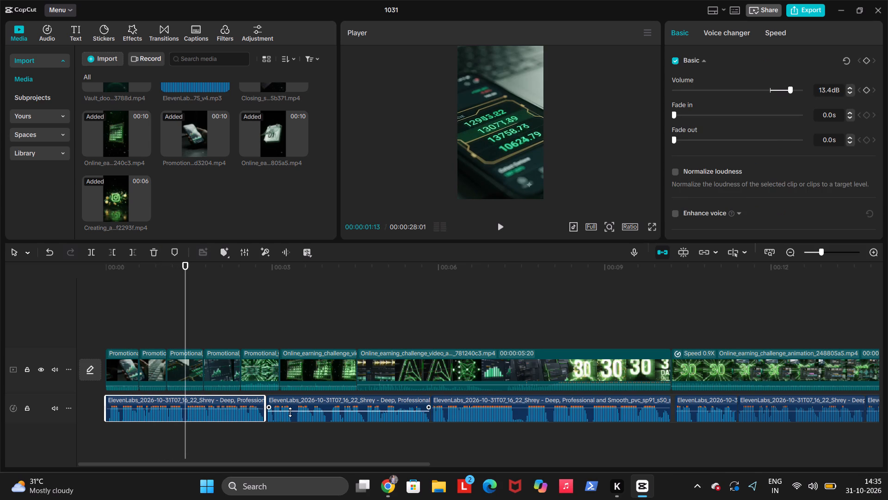
{"action": "triple_click", "coordinate": [290, 412]}
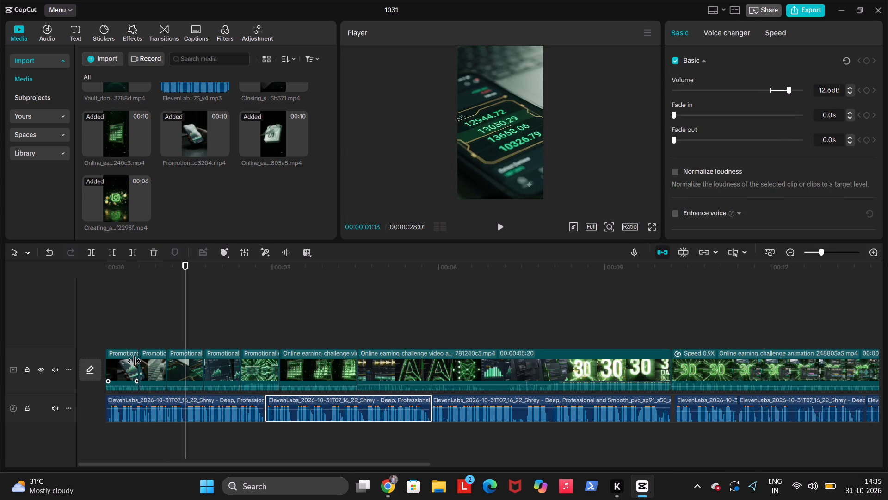
{"action": "double_click", "coordinate": [107, 328]}
{"action": "key", "text": "space"}
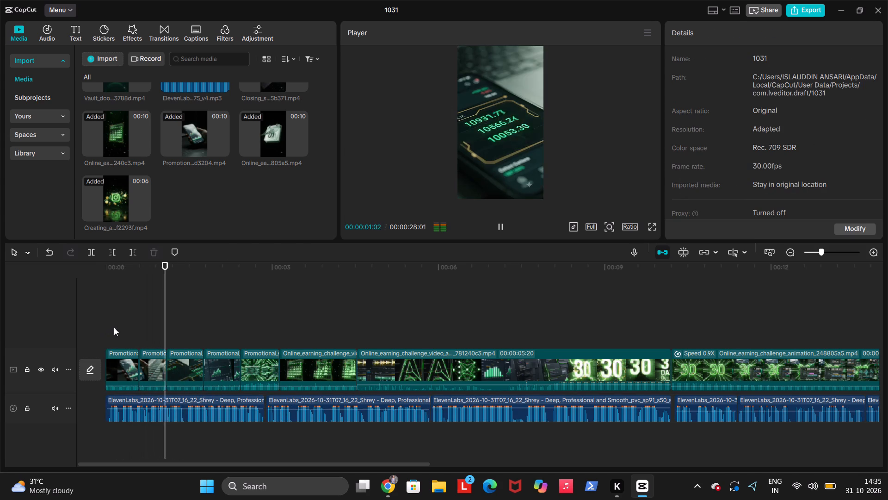
{"action": "key", "text": "space"}
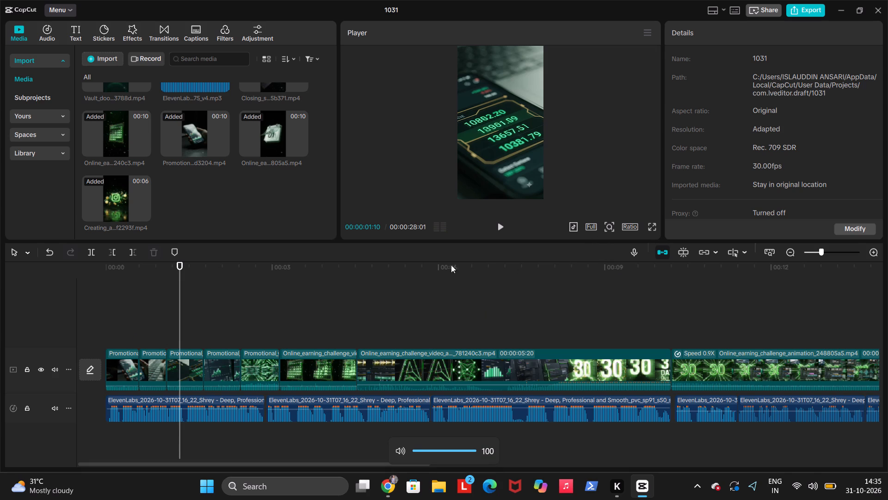
{"action": "left_click", "coordinate": [130, 302]}
{"action": "left_click_drag", "start_coordinate": [129, 302], "coordinate": [90, 310]}
{"action": "key", "text": "space"}
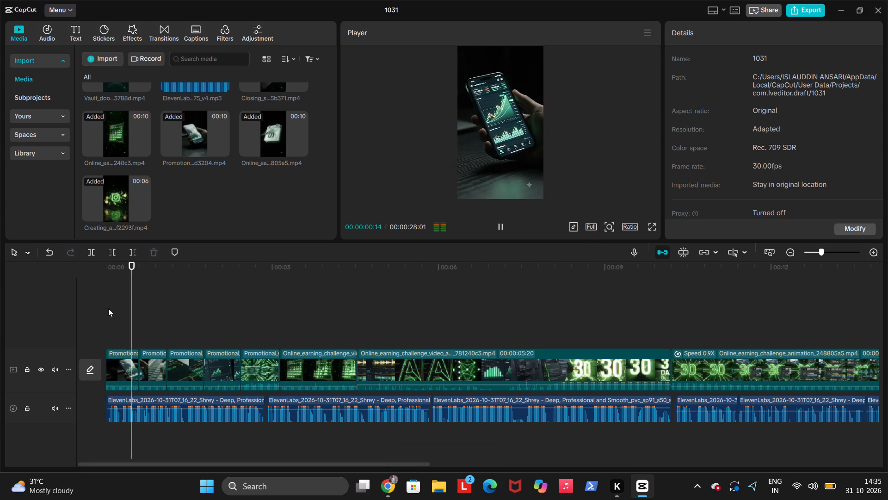
{"action": "key", "text": "space"}
{"action": "left_click", "coordinate": [160, 367]}
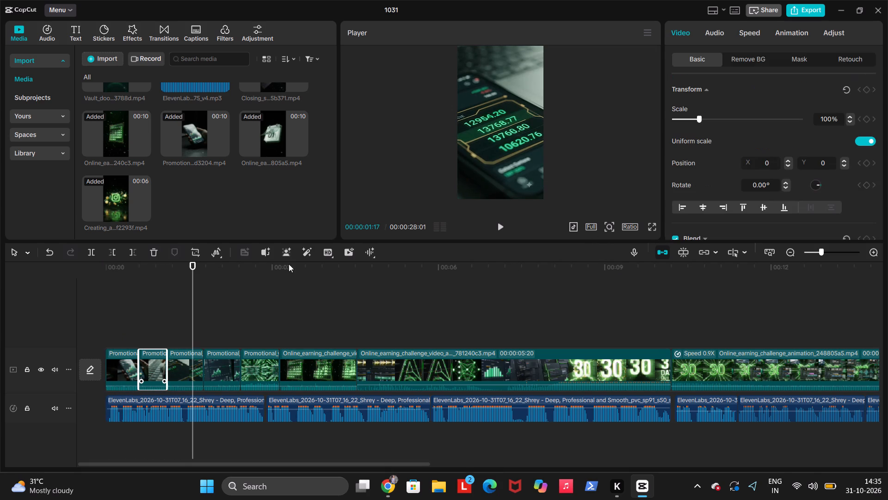
Set the volume of the second promotional clip on the main track to 8.5 dB and replay it.
{"action": "left_click_drag", "start_coordinate": [730, 41], "coordinate": [721, 32]}
{"action": "left_click", "coordinate": [721, 32]}
{"action": "left_click", "coordinate": [780, 119]}
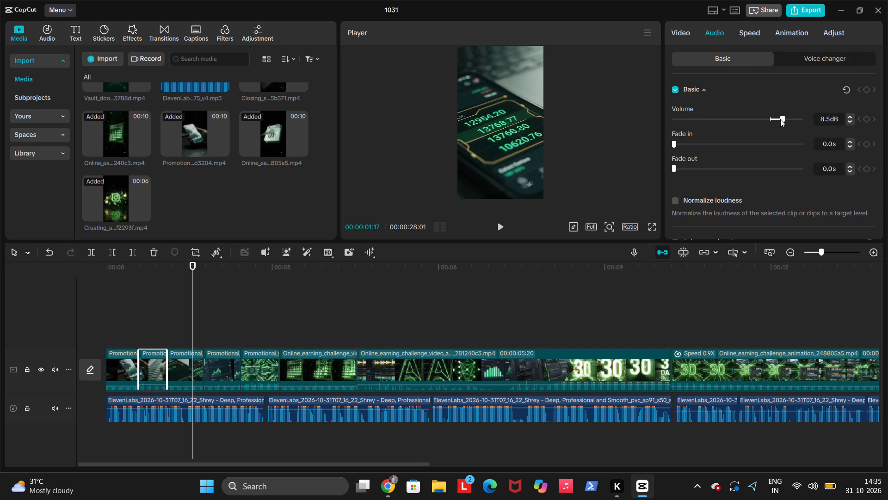
{"action": "left_click", "coordinate": [145, 303]}
{"action": "key", "text": "space"}
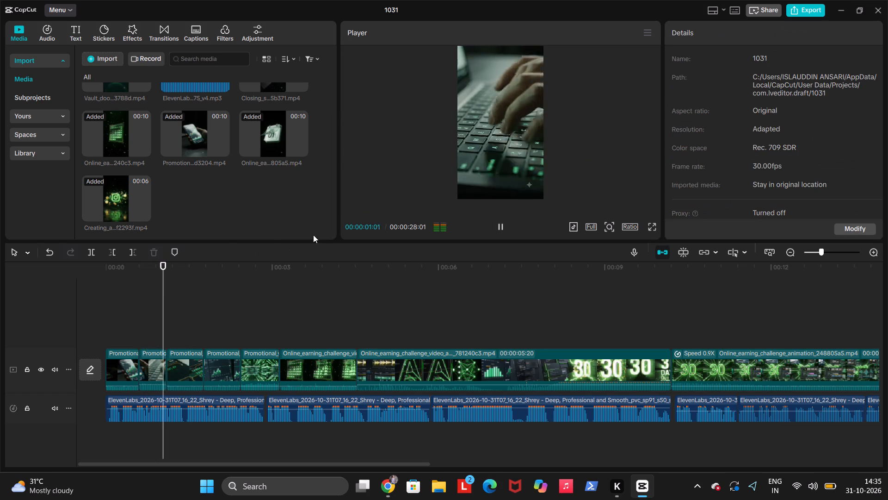
{"action": "key", "text": "space"}
Set the third promotional clip's volume to 7.1 dB and replay the opening clips from the start.
{"action": "left_click", "coordinate": [190, 372]}
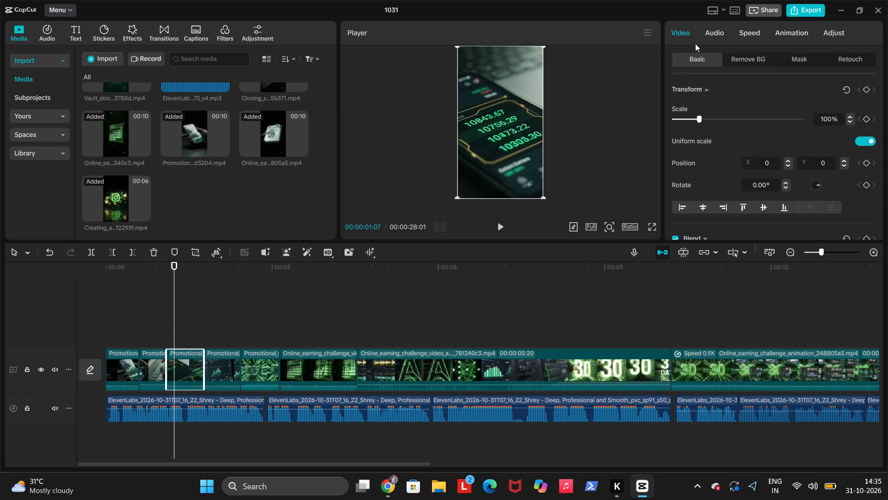
{"action": "left_click", "coordinate": [720, 31]}
{"action": "left_click", "coordinate": [778, 120]}
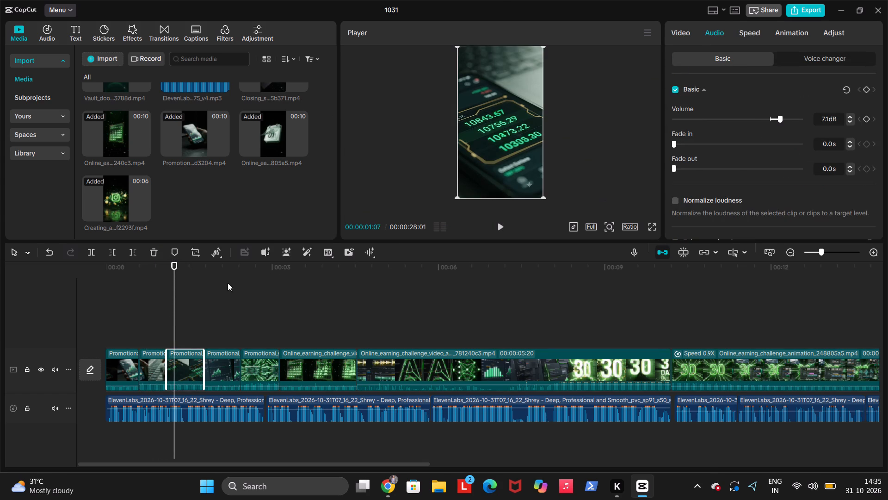
{"action": "left_click", "coordinate": [116, 323]}
{"action": "left_click_drag", "start_coordinate": [113, 324], "coordinate": [69, 327]}
{"action": "left_click", "coordinate": [106, 324]}
{"action": "left_click_drag", "start_coordinate": [115, 322], "coordinate": [104, 322]}
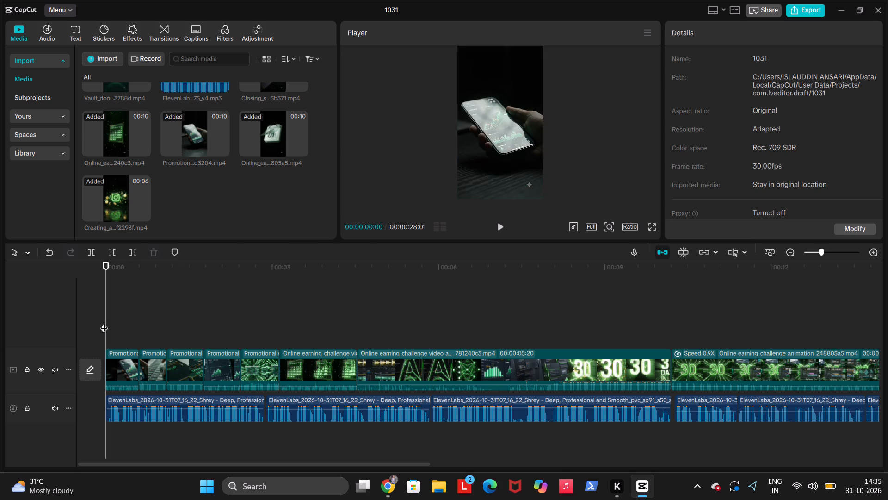
{"action": "left_click_drag", "start_coordinate": [104, 322], "coordinate": [101, 322]}
{"action": "key", "text": "space"}
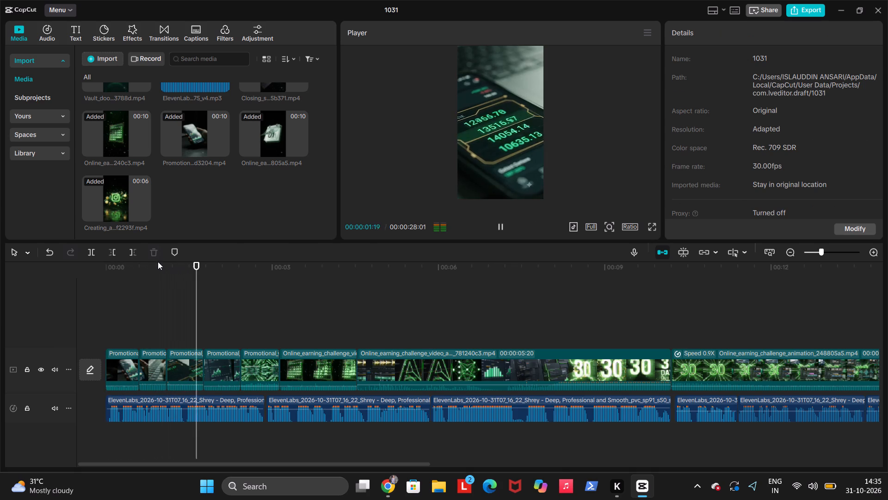
{"action": "key", "text": "space"}
{"action": "key", "text": "space"}
{"action": "key", "text": "space"}
Set the fourth promotional clip's volume to 7.7 dB and play it through the fifth clip.
{"action": "left_click", "coordinate": [227, 355]}
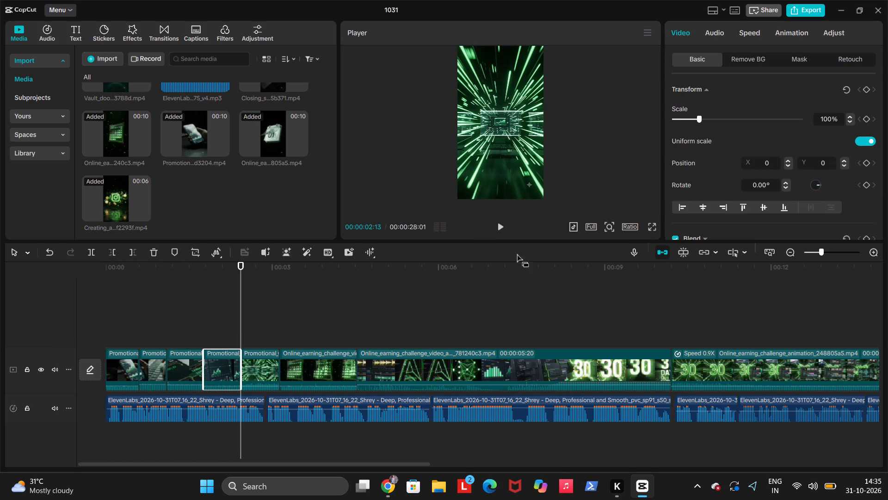
{"action": "left_click", "coordinate": [718, 32]}
{"action": "left_click", "coordinate": [779, 118]}
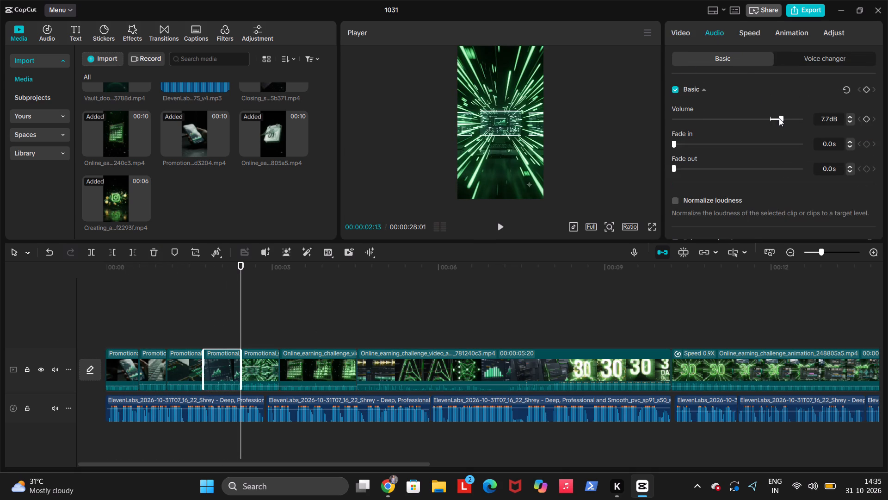
{"action": "left_click", "coordinate": [183, 336]}
{"action": "key", "text": "space"}
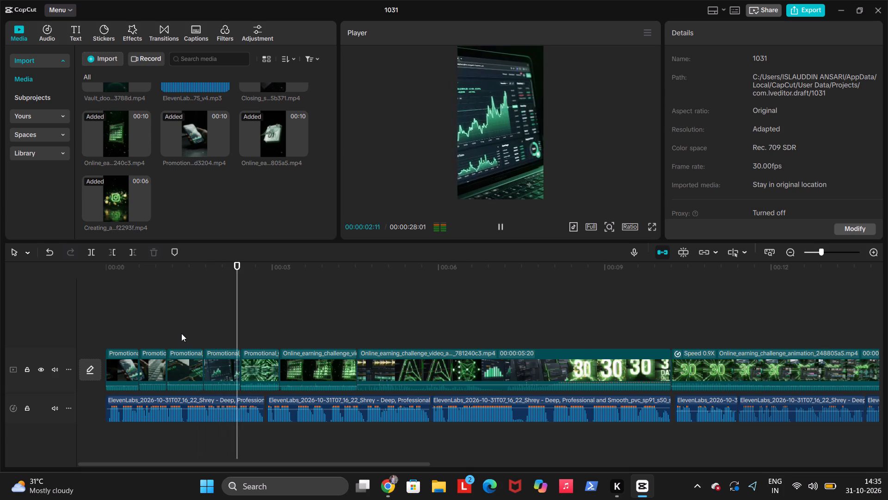
{"action": "key", "text": "space"}
{"action": "left_click", "coordinate": [240, 342]}
{"action": "key", "text": "space"}
{"action": "key", "text": "space"}
{"action": "left_click", "coordinate": [249, 364]}
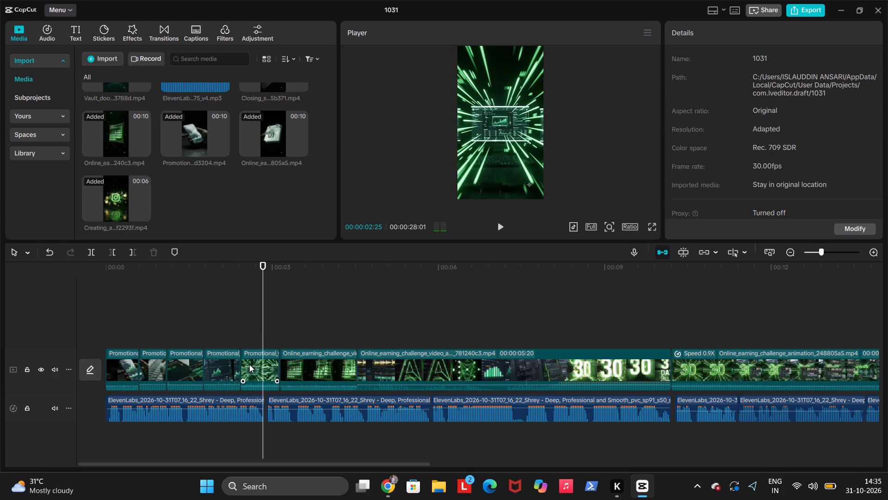
{"action": "key", "text": "space"}
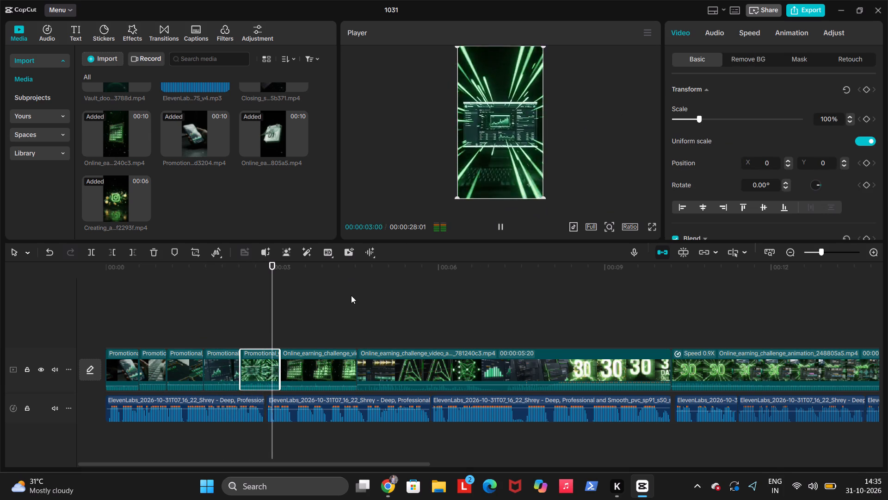
{"action": "key", "text": "space"}
Raise the volume of the short calendar clip after the promotional clips slightly and play it back.
{"action": "left_click", "coordinate": [289, 360]}
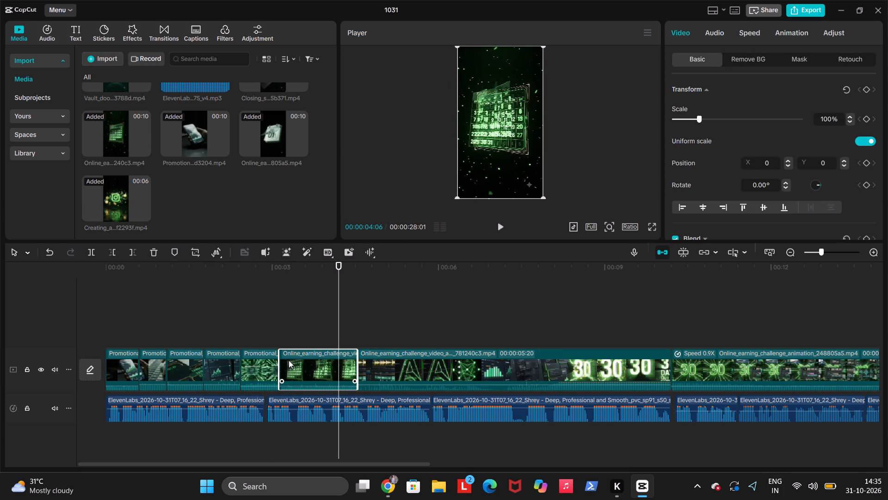
{"action": "left_click", "coordinate": [721, 35]}
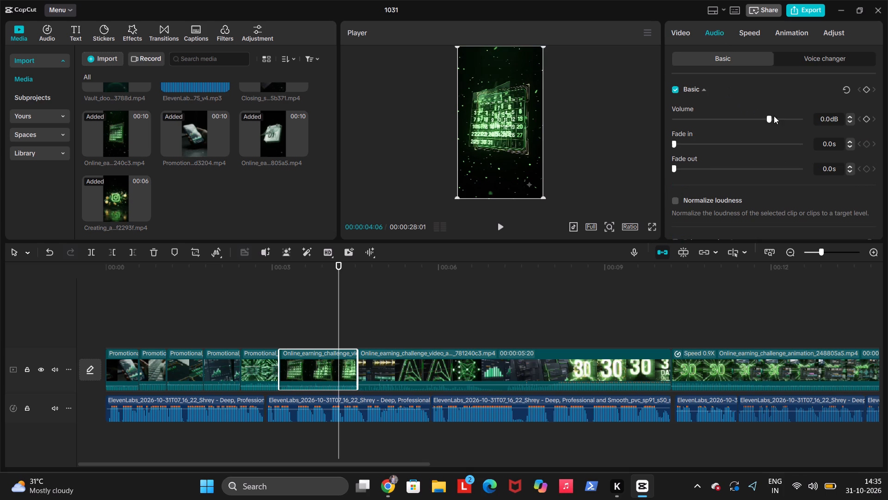
{"action": "left_click", "coordinate": [774, 116]}
{"action": "left_click", "coordinate": [253, 321]}
{"action": "key", "text": "space"}
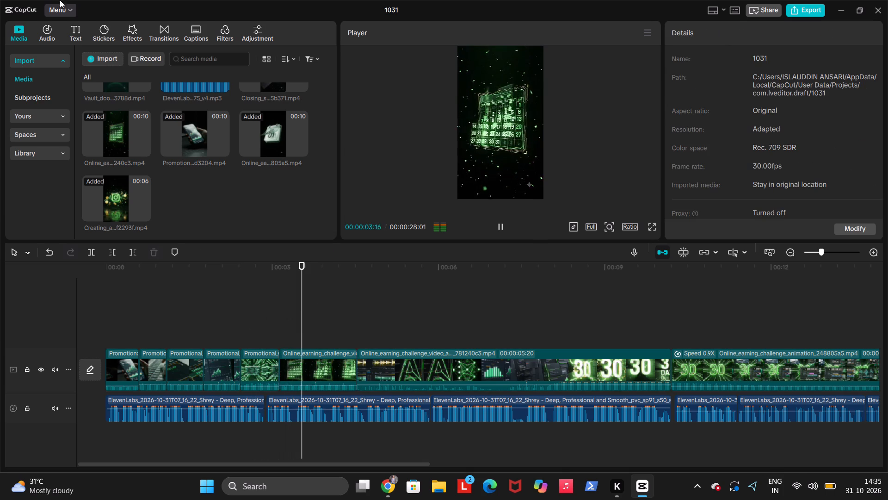
{"action": "key", "text": "space"}
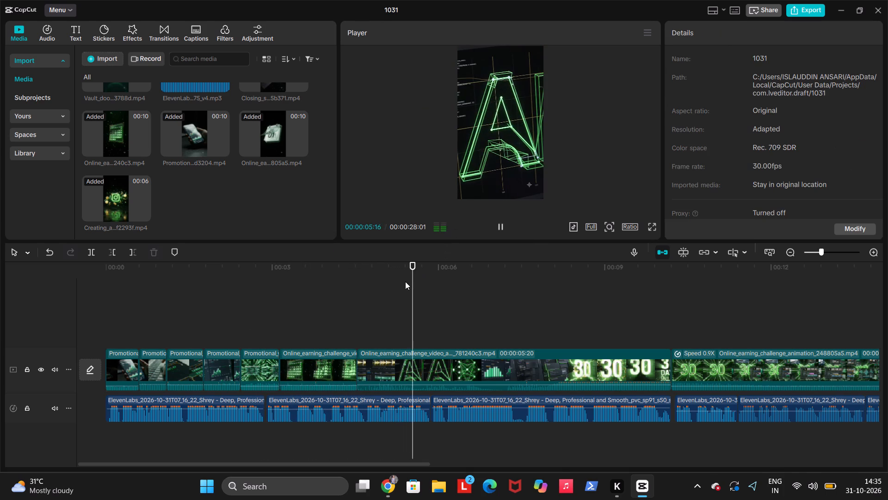
Set the 00:00:05:20 challenge video clip's volume to 6.5 dB and play it into the glowing 30 animation.
{"action": "left_click", "coordinate": [355, 309]}
{"action": "left_click", "coordinate": [374, 356]}
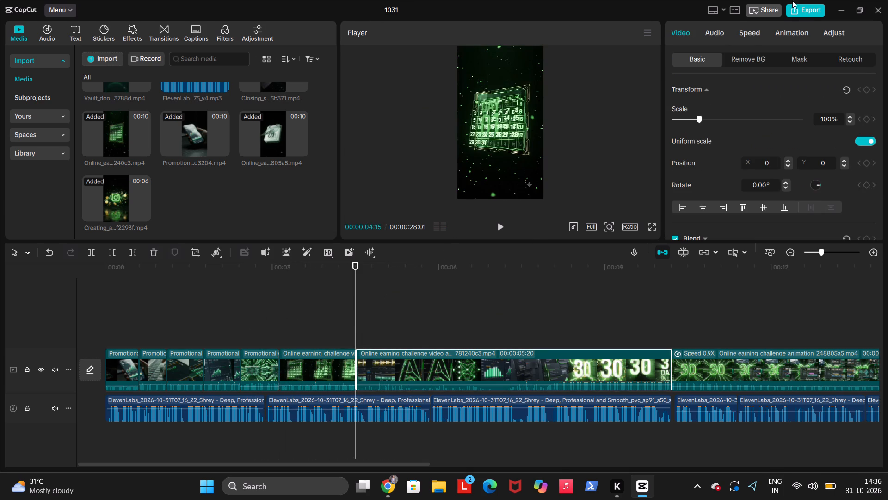
{"action": "left_click", "coordinate": [720, 32]}
{"action": "left_click", "coordinate": [784, 119]}
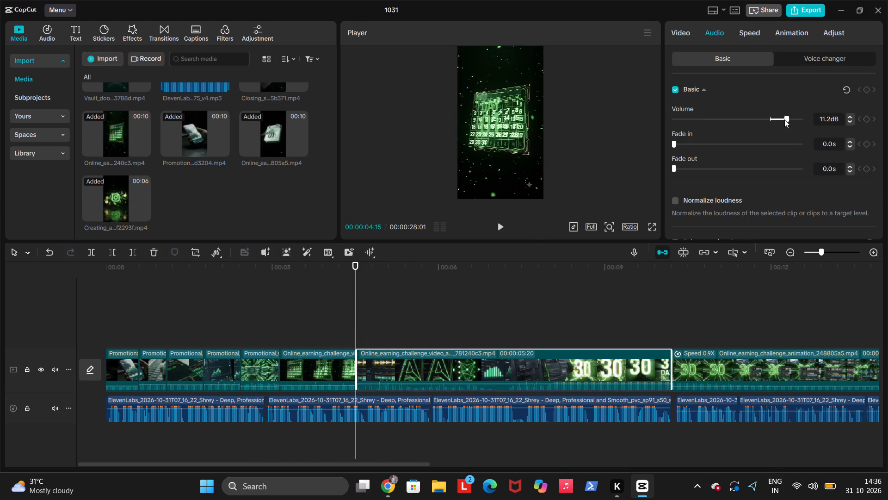
{"action": "left_click", "coordinate": [777, 119]}
{"action": "key", "text": "space"}
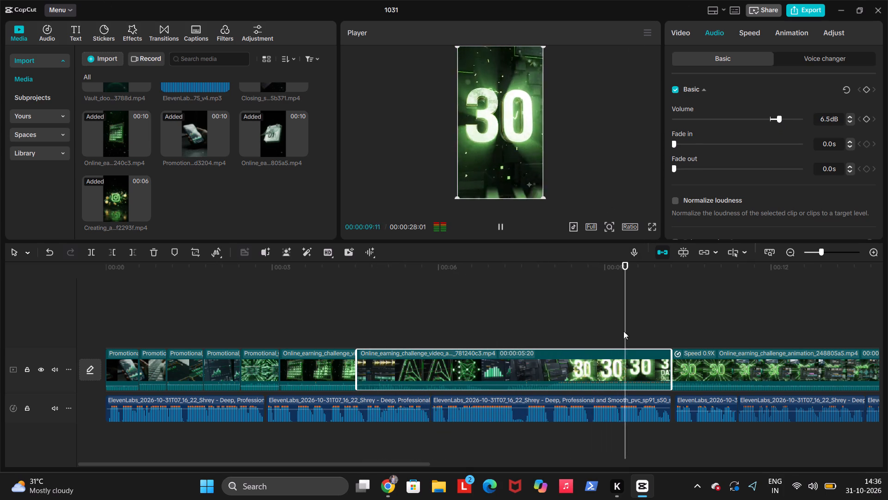
{"action": "key", "text": "space"}
{"action": "key", "text": "space"}
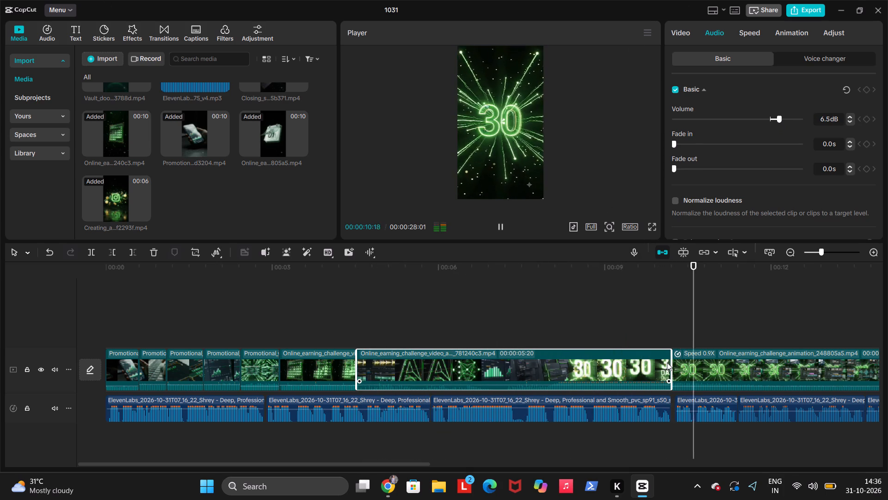
{"action": "key", "text": "space"}
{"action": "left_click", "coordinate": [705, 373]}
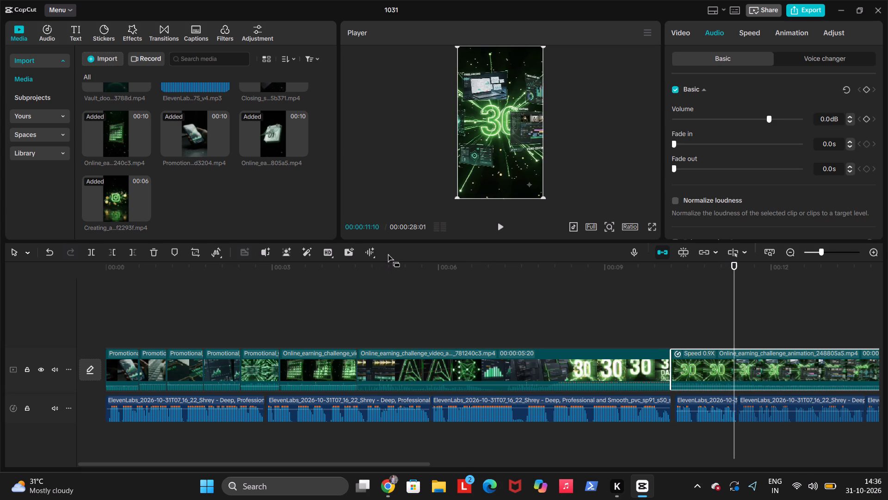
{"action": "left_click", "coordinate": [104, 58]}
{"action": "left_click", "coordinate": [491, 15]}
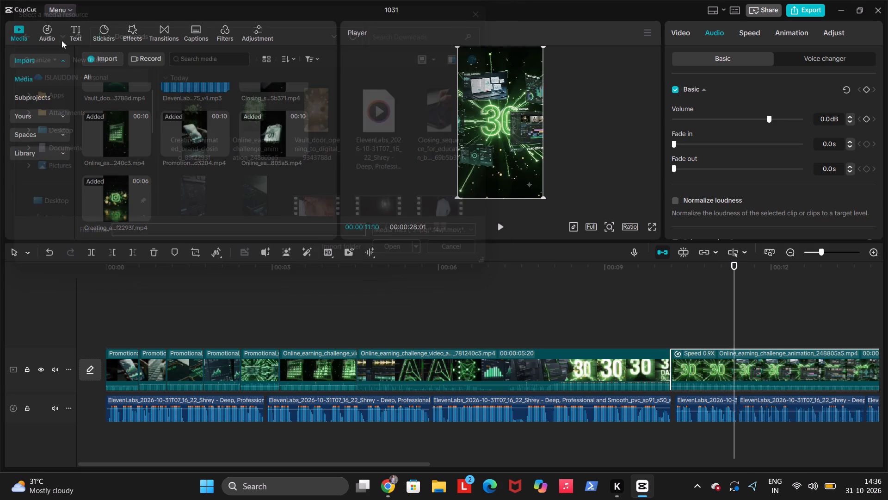
Extract the audio from Online_earning_challenge_animation_248805a5 in Downloads into the audio library and preview it.
{"action": "left_click", "coordinate": [52, 34]}
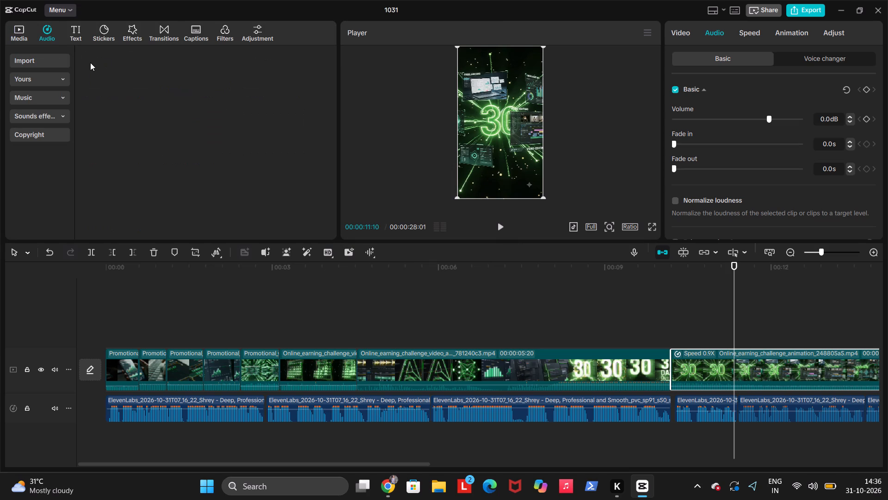
{"action": "left_click", "coordinate": [54, 62]}
{"action": "left_click", "coordinate": [287, 84]}
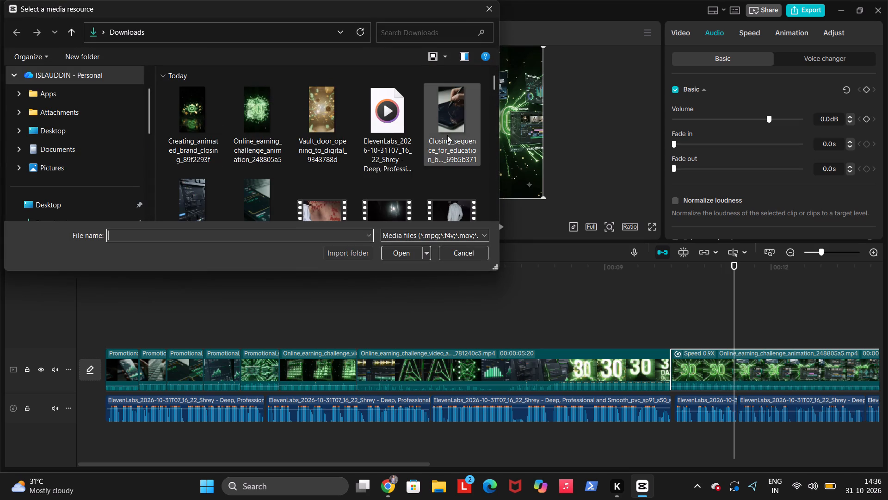
{"action": "left_click", "coordinate": [261, 134]}
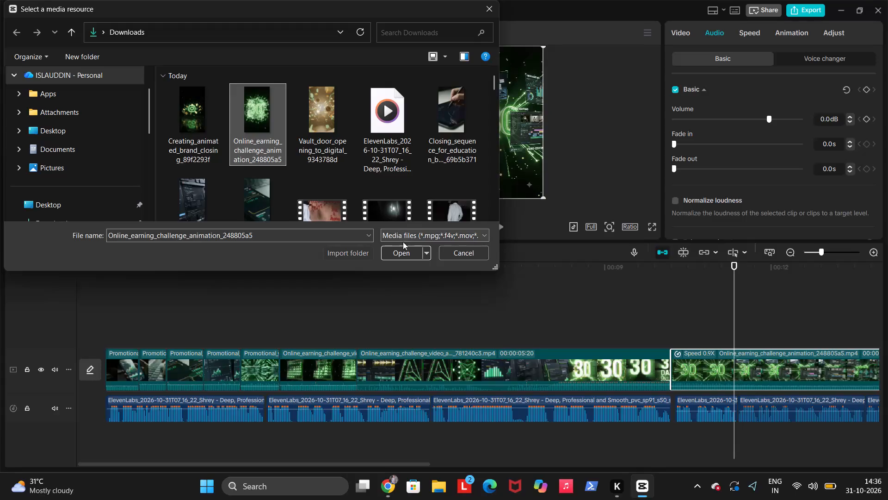
{"action": "left_click", "coordinate": [402, 252]}
{"action": "left_click", "coordinate": [264, 93]}
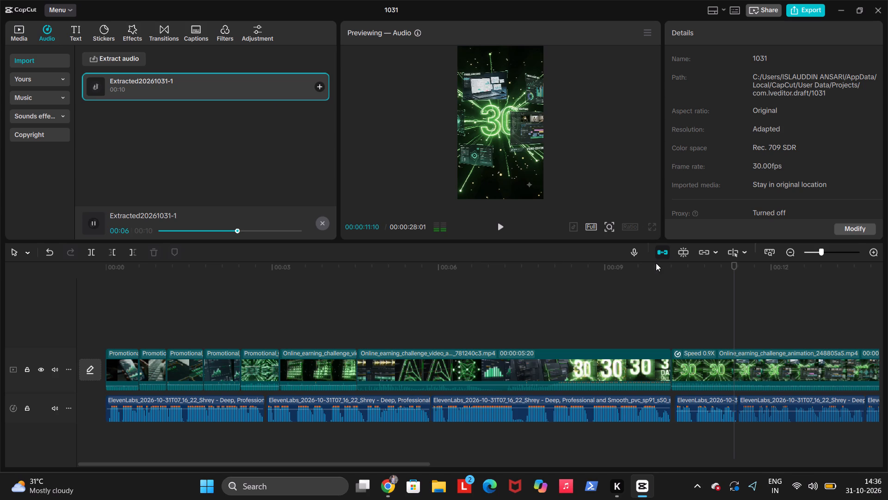
Play the video from the start of the challenge animation through the closing sequence clips, listening to their sound.
{"action": "left_click", "coordinate": [669, 315]}
{"action": "key", "text": "space"}
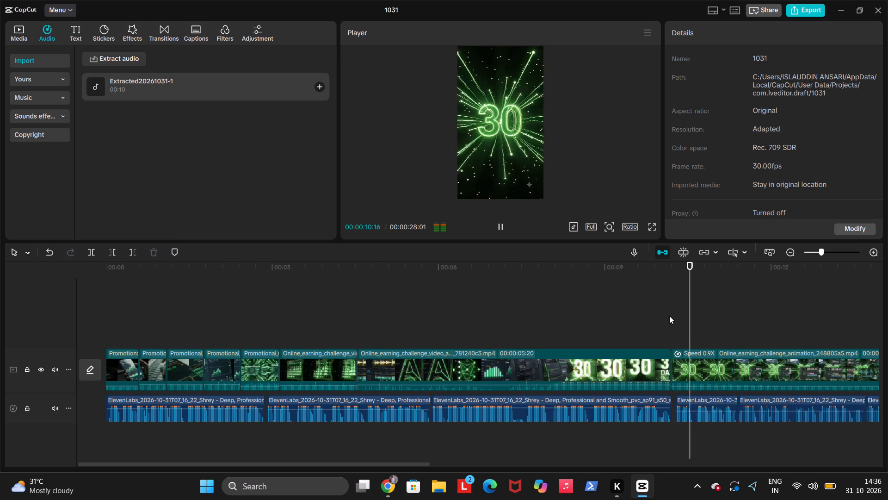
{"action": "scroll", "coordinate": [669, 319], "scroll_direction": "left", "scroll_amount": 1}
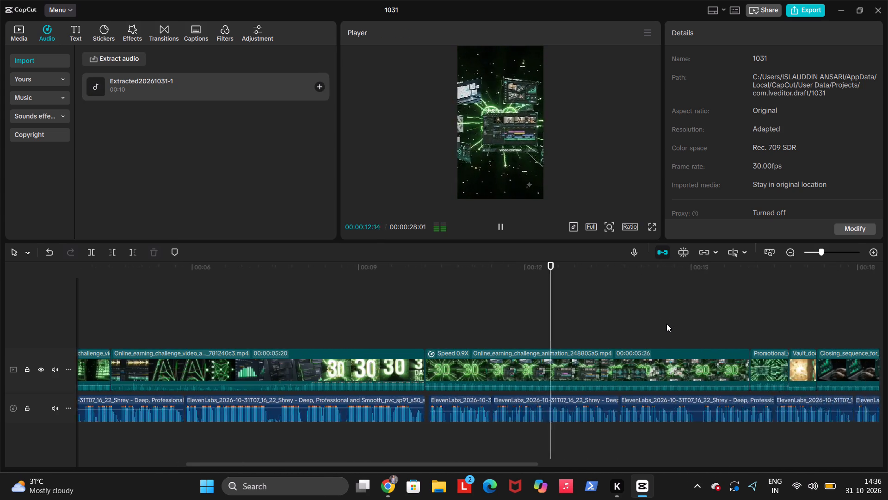
{"action": "scroll", "coordinate": [666, 324], "scroll_direction": "left", "scroll_amount": 2}
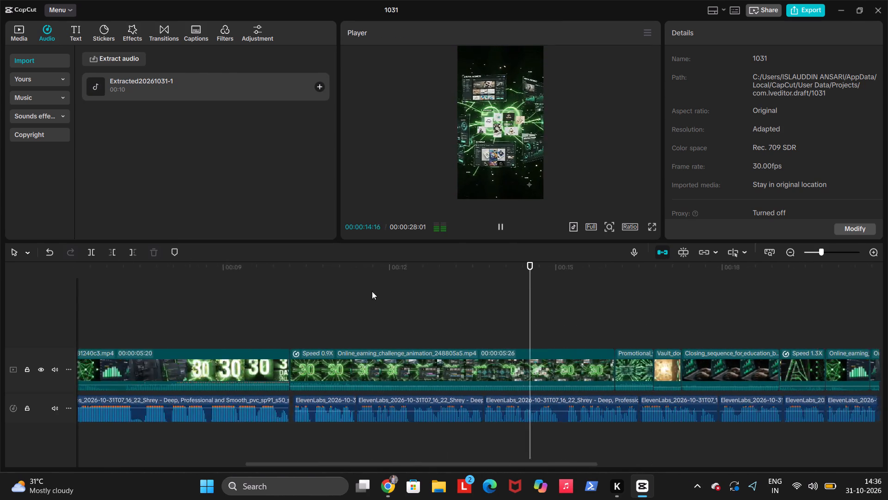
{"action": "scroll", "coordinate": [372, 291], "scroll_direction": "left", "scroll_amount": 2}
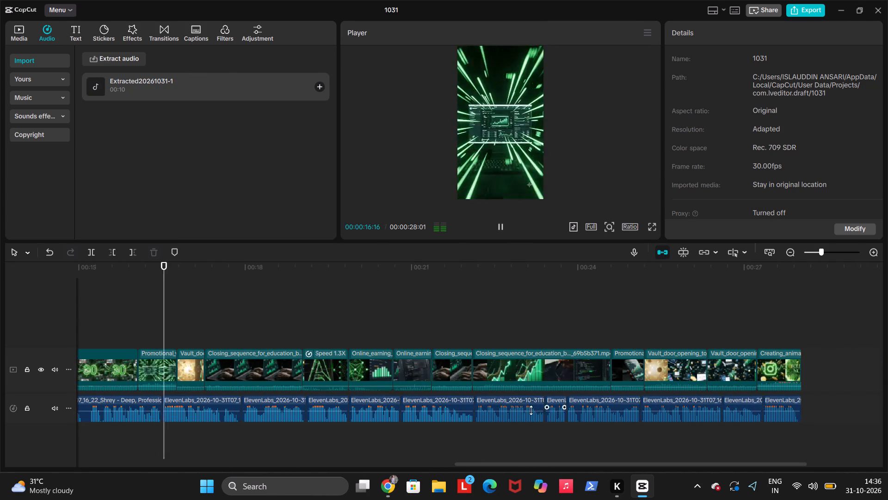
{"action": "left_click", "coordinate": [283, 370]}
{"action": "scroll", "coordinate": [288, 368], "scroll_direction": "right", "scroll_amount": 2}
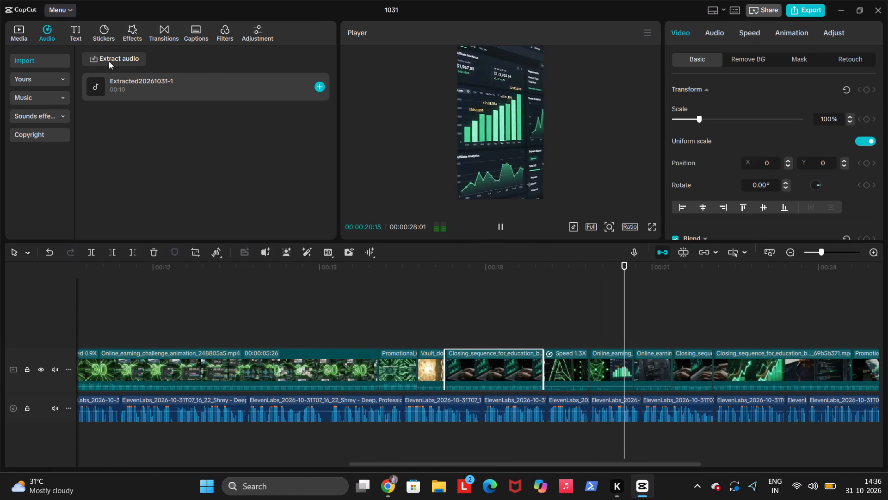
{"action": "scroll", "coordinate": [109, 61], "scroll_direction": "right", "scroll_amount": 1}
Extract the audio from Closing_sequence_for_education_b..._69b5b371 in Downloads into the audio library and preview both extracted tracks.
{"action": "left_click", "coordinate": [105, 59]}
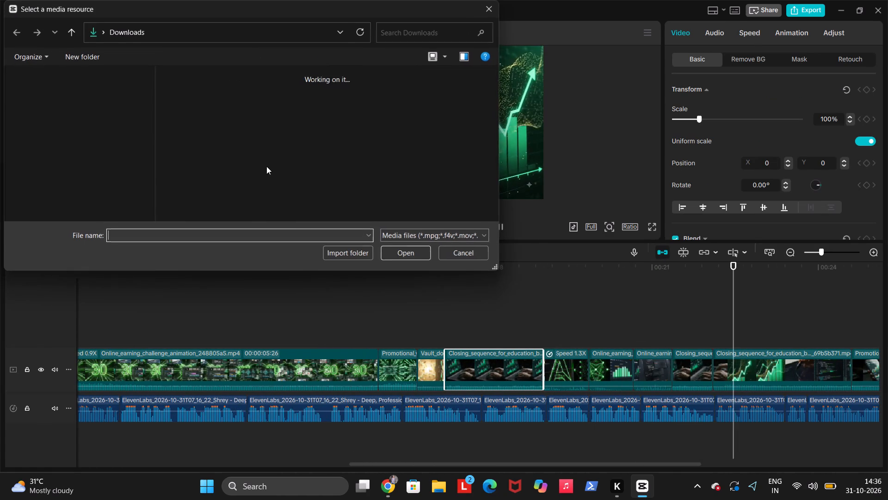
{"action": "scroll", "coordinate": [212, 176], "scroll_direction": "down", "scroll_amount": 1}
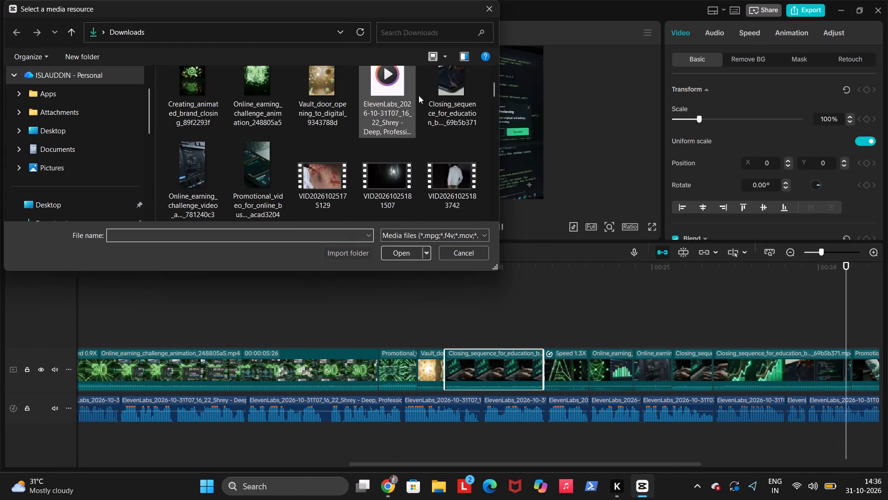
{"action": "scroll", "coordinate": [419, 95], "scroll_direction": "down", "scroll_amount": 2}
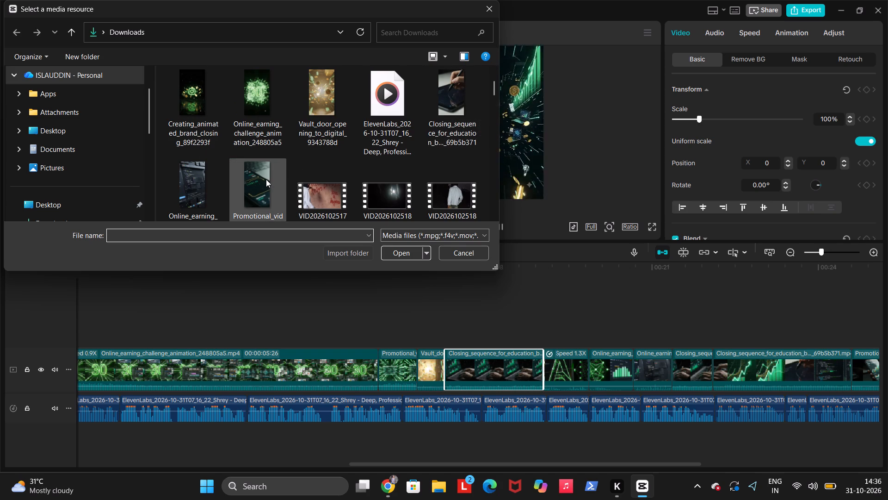
{"action": "scroll", "coordinate": [266, 179], "scroll_direction": "down", "scroll_amount": 1}
{"action": "left_click", "coordinate": [460, 120]}
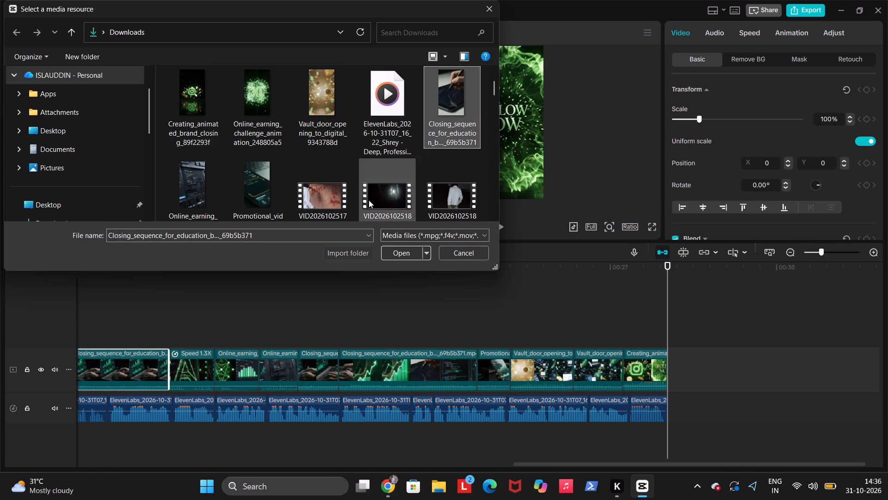
{"action": "left_click", "coordinate": [404, 255]}
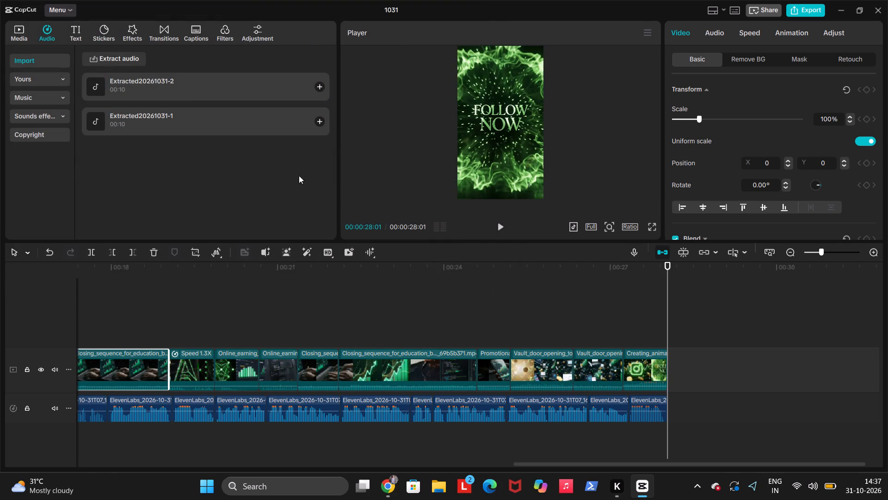
{"action": "left_click", "coordinate": [270, 123]}
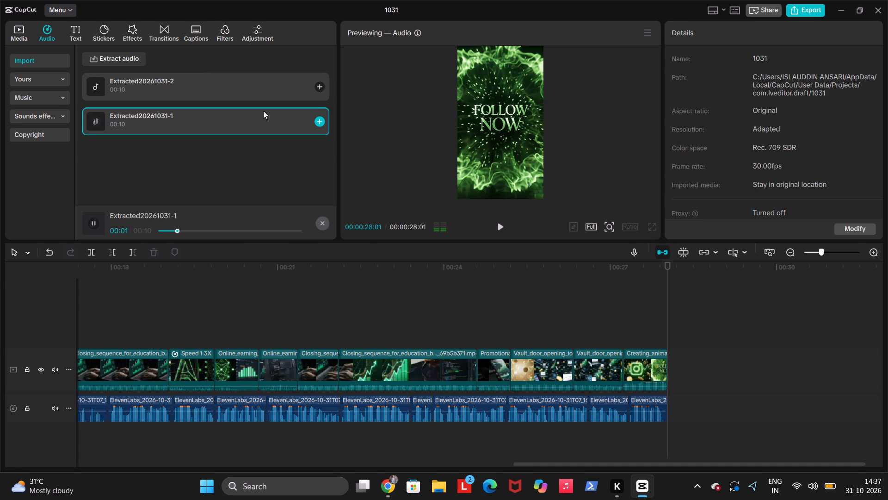
{"action": "left_click", "coordinate": [258, 75]}
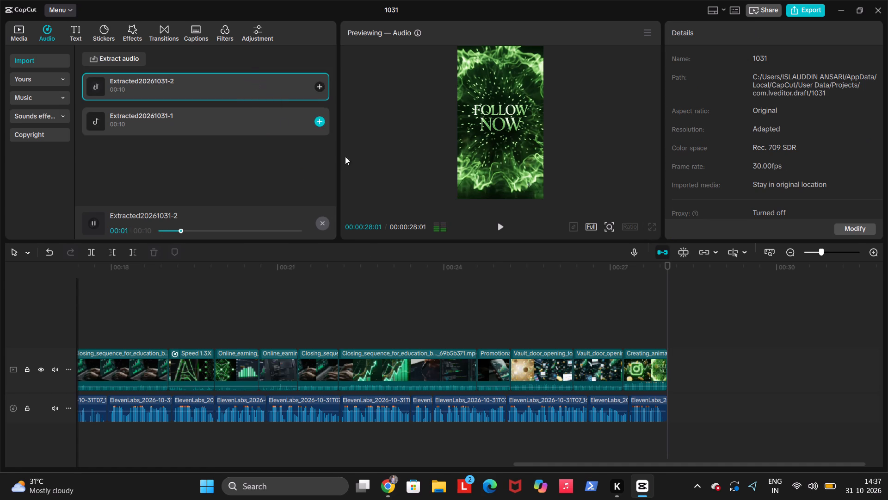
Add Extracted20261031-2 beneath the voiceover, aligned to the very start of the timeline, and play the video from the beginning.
{"action": "left_click", "coordinate": [317, 310]}
{"action": "left_click_drag", "start_coordinate": [317, 310], "coordinate": [14, 304]}
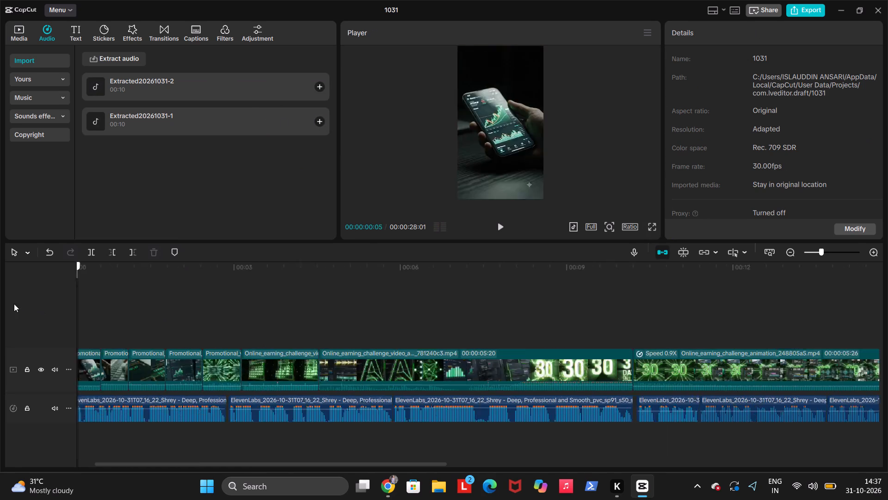
{"action": "left_click_drag", "start_coordinate": [14, 304], "coordinate": [12, 303]}
{"action": "key", "text": "space"}
{"action": "key", "text": "space"}
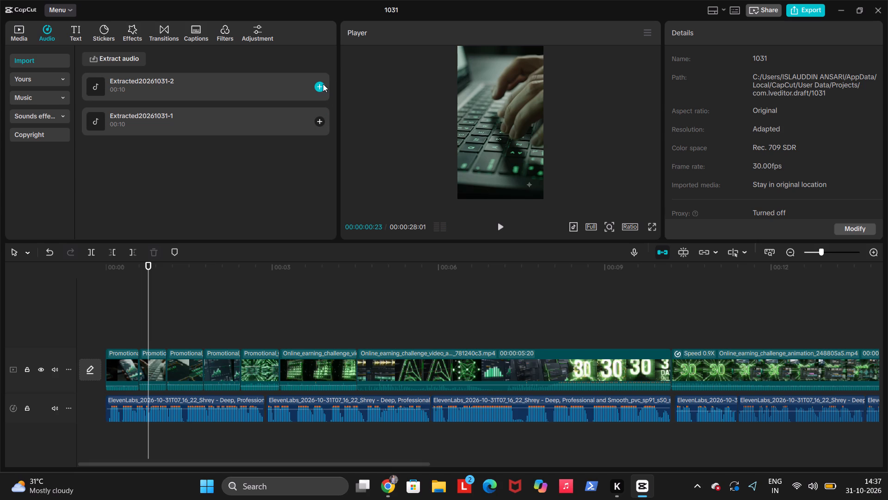
{"action": "left_click", "coordinate": [322, 84]}
{"action": "left_click_drag", "start_coordinate": [239, 416], "coordinate": [167, 415]}
{"action": "key", "text": "space"}
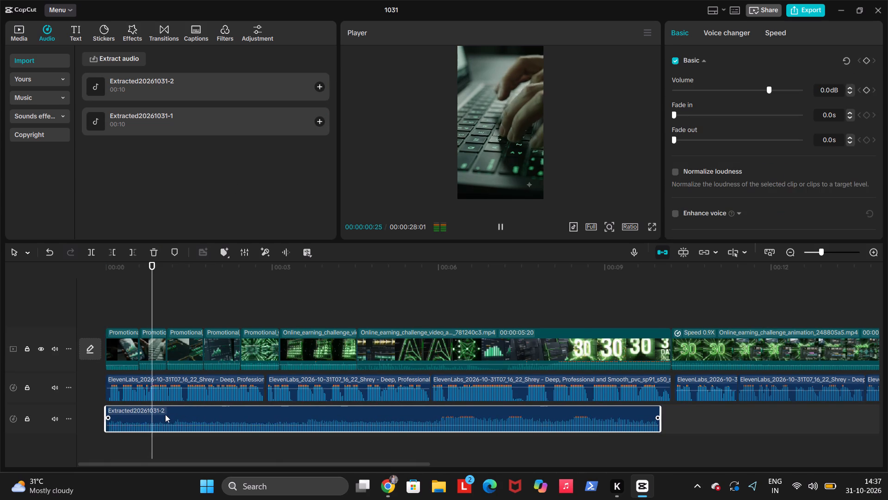
{"action": "left_click", "coordinate": [138, 305]}
{"action": "left_click_drag", "start_coordinate": [138, 305], "coordinate": [57, 316]}
{"action": "key", "text": "space"}
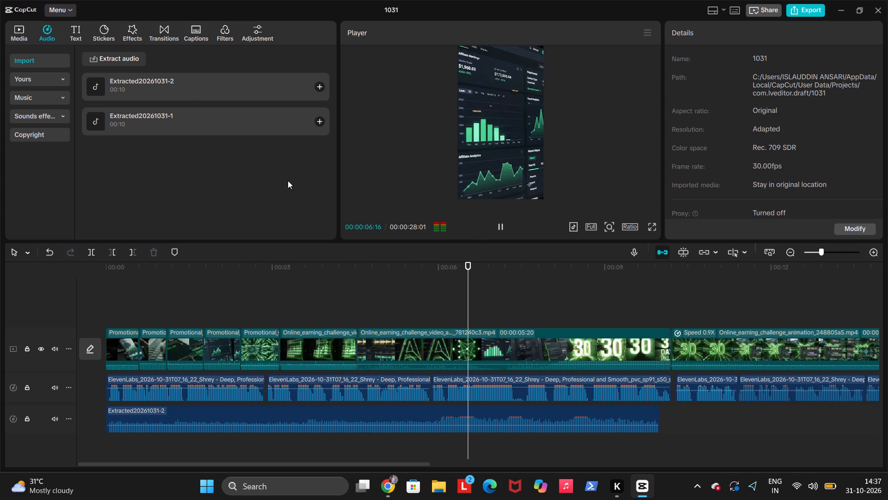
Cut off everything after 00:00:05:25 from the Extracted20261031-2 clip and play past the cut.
{"action": "left_click", "coordinate": [430, 446]}
{"action": "left_click", "coordinate": [438, 423]}
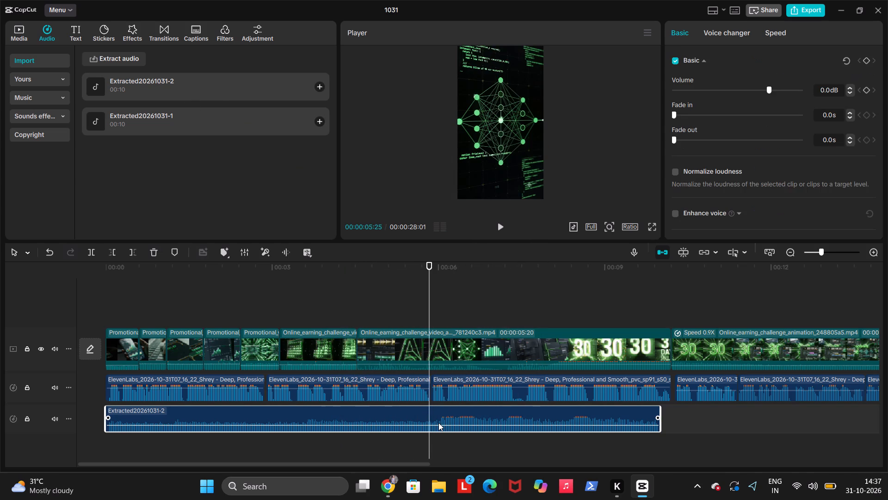
{"action": "key", "text": "w"}
{"action": "left_click", "coordinate": [296, 449]}
{"action": "key", "text": "space"}
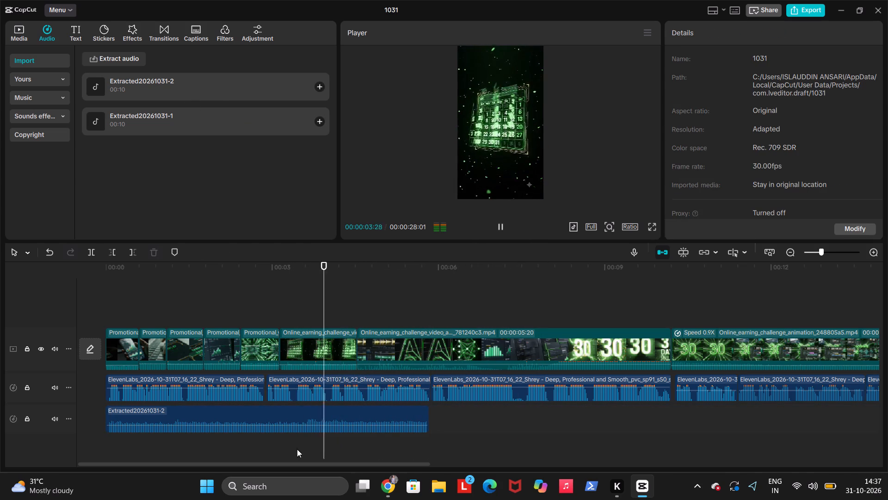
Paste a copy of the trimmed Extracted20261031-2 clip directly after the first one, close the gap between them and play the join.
{"action": "left_click", "coordinate": [320, 422]}
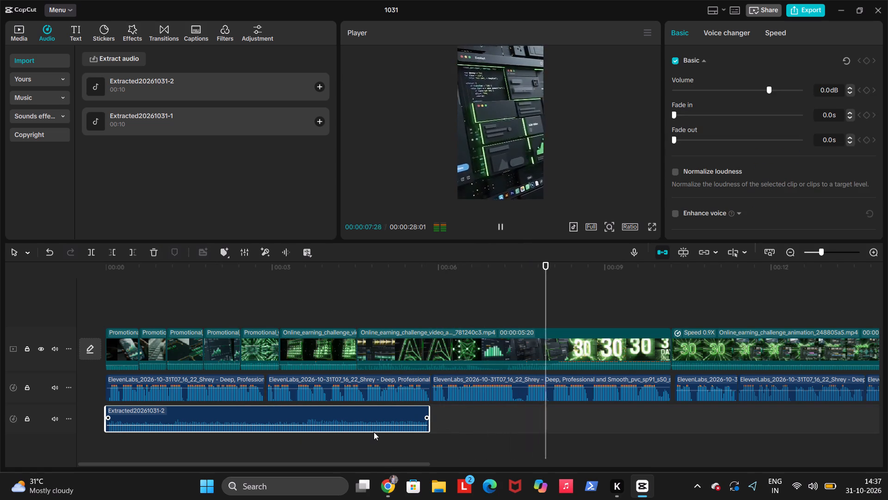
{"action": "key", "text": "ctrl+c"}
{"action": "left_click", "coordinate": [432, 445]}
{"action": "left_click", "coordinate": [432, 445]}
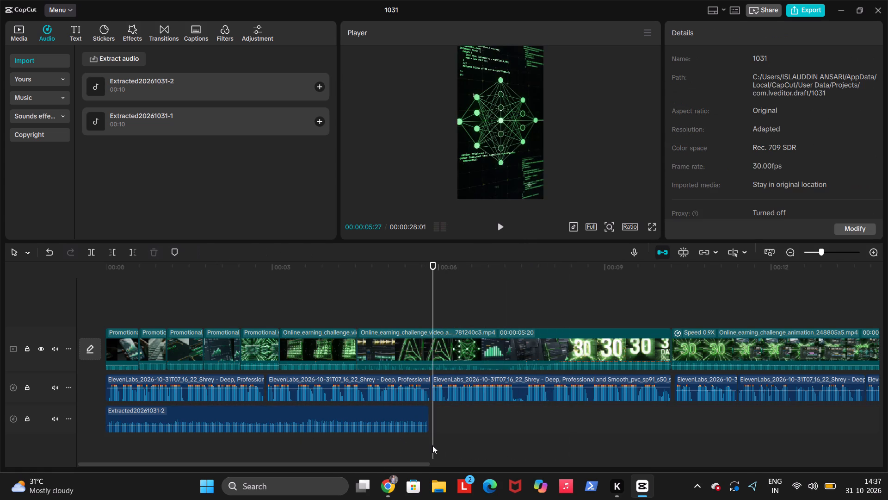
{"action": "key", "text": "ctrl+v"}
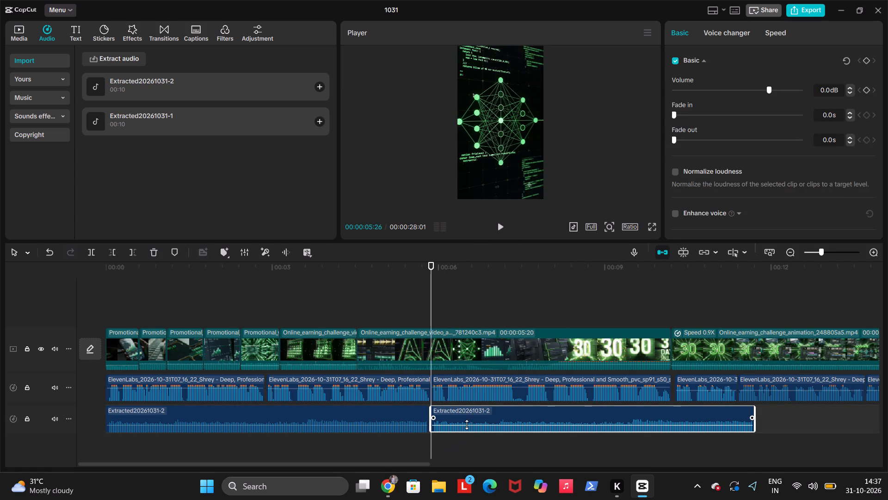
{"action": "left_click", "coordinate": [414, 449]}
{"action": "key", "text": "space"}
{"action": "key", "text": "space"}
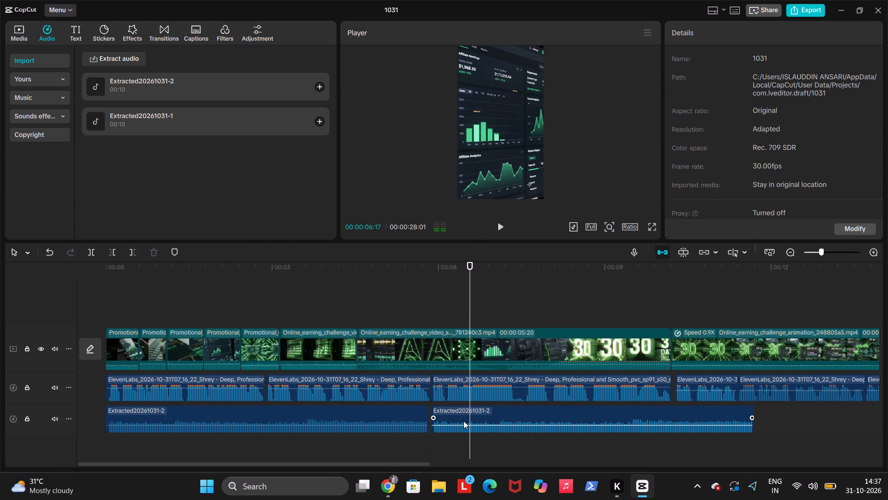
{"action": "double_click", "coordinate": [466, 413]}
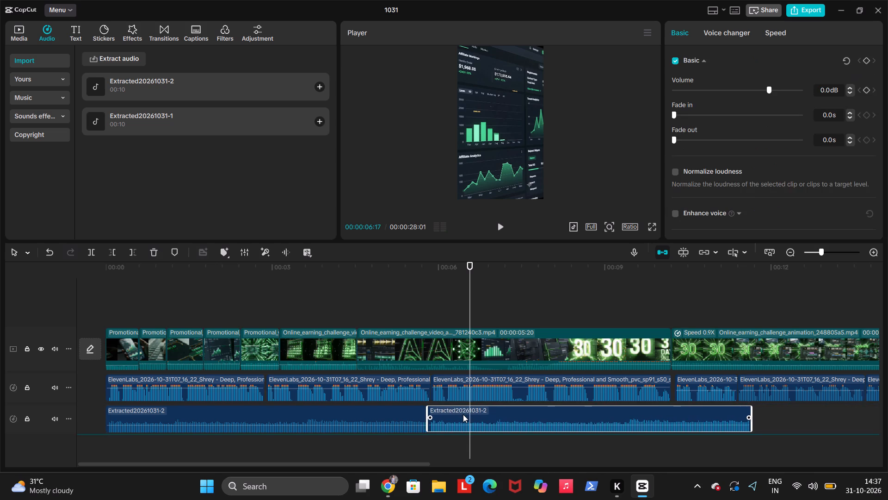
{"action": "left_click_drag", "start_coordinate": [456, 425], "coordinate": [457, 394]}
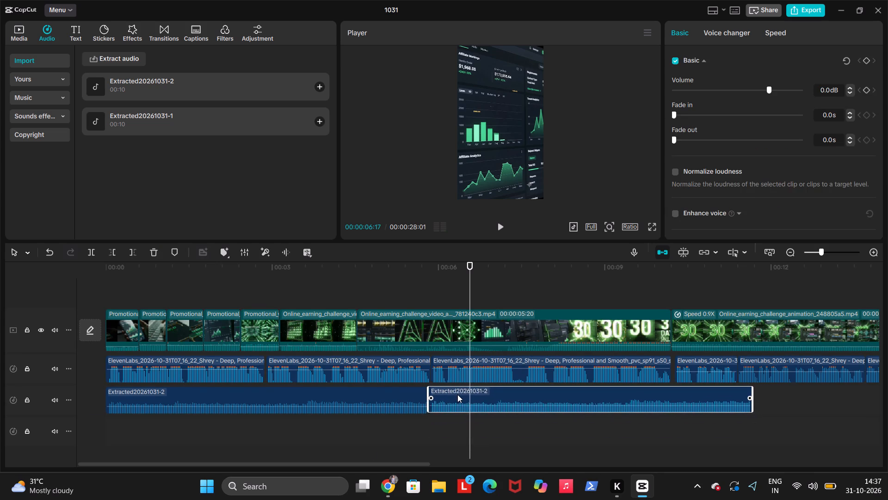
{"action": "left_click_drag", "start_coordinate": [457, 394], "coordinate": [457, 394]}
{"action": "left_click", "coordinate": [348, 458]}
{"action": "key", "text": "space"}
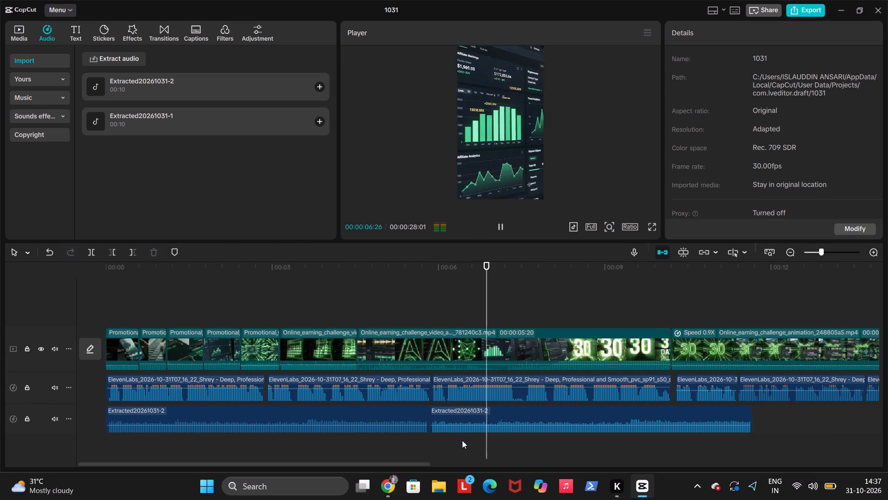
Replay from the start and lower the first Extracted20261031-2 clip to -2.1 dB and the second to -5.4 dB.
{"action": "left_click", "coordinate": [185, 302]}
{"action": "left_click_drag", "start_coordinate": [185, 302], "coordinate": [40, 320]}
{"action": "key", "text": "space"}
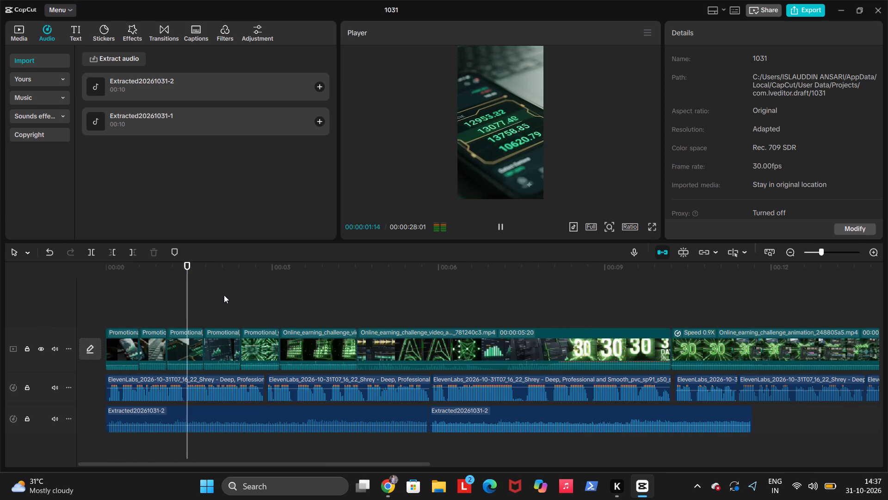
{"action": "left_click", "coordinate": [317, 425]}
{"action": "left_click", "coordinate": [317, 425]}
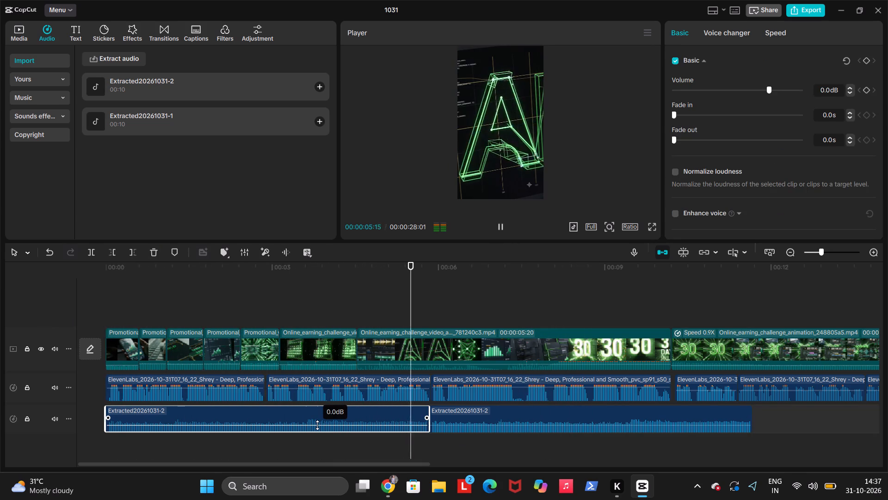
{"action": "left_click", "coordinate": [449, 426]}
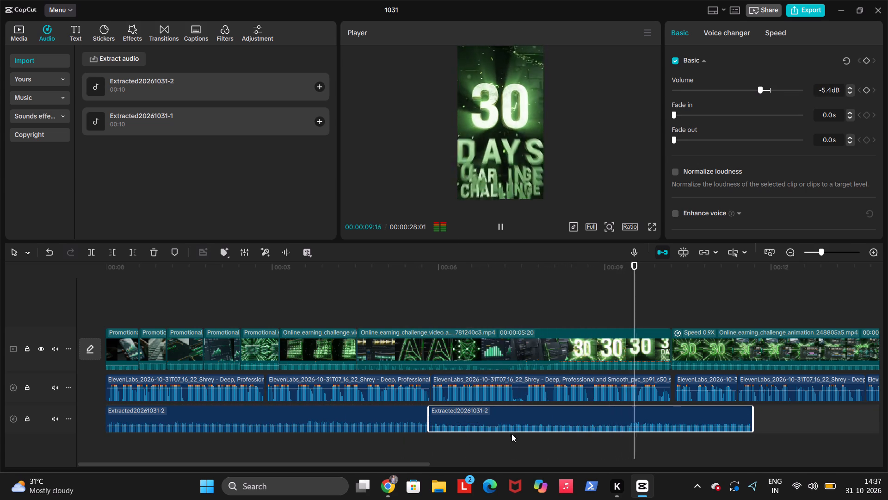
Split the challenge animation clip at 00:00:11:20, where the second extracted audio clip ends, and paste a third audio copy there.
{"action": "scroll", "coordinate": [498, 440], "scroll_direction": "left", "scroll_amount": 1}
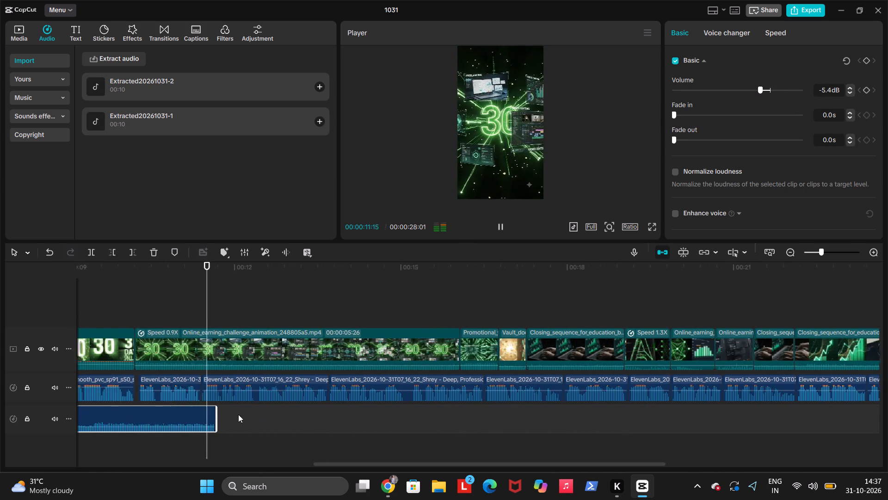
{"action": "scroll", "coordinate": [238, 414], "scroll_direction": "left", "scroll_amount": 1}
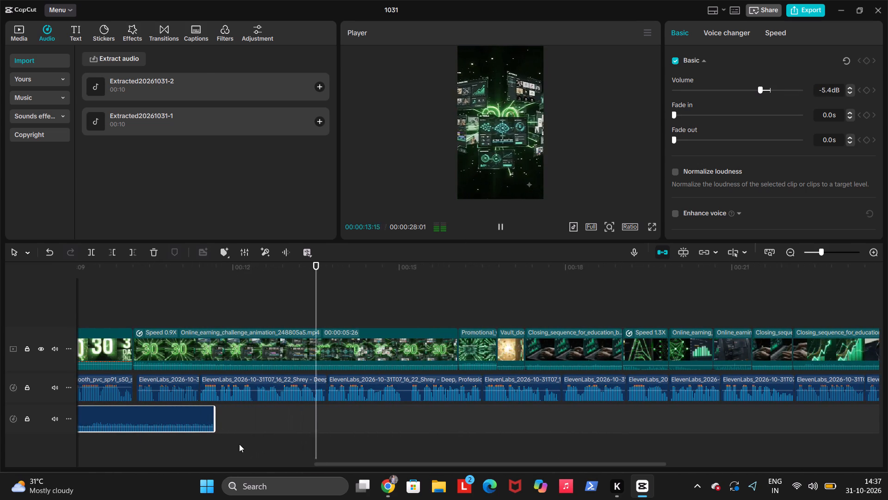
{"action": "left_click", "coordinate": [209, 438]}
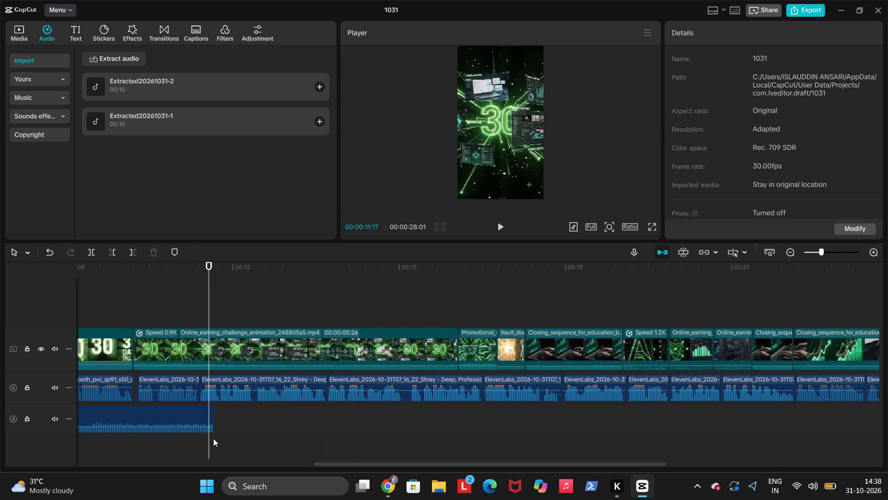
{"action": "key", "text": "Down"}
{"action": "key", "text": "ctrl+b"}
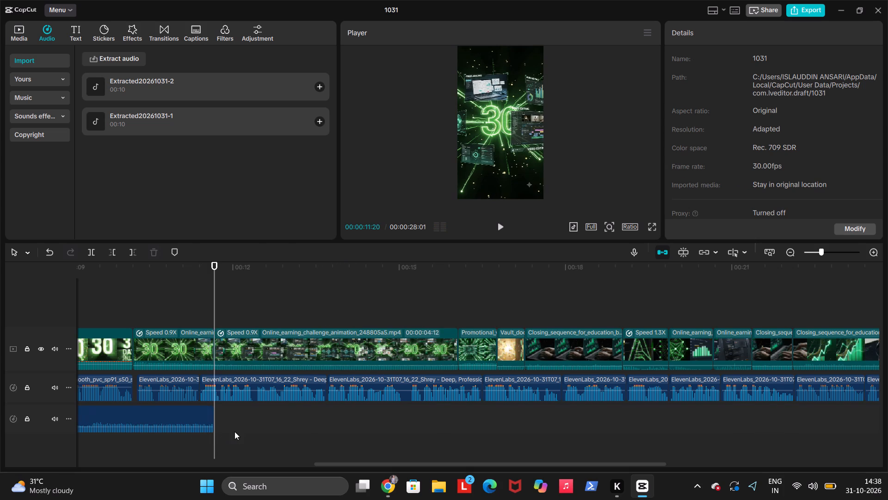
{"action": "key", "text": "ctrl+v"}
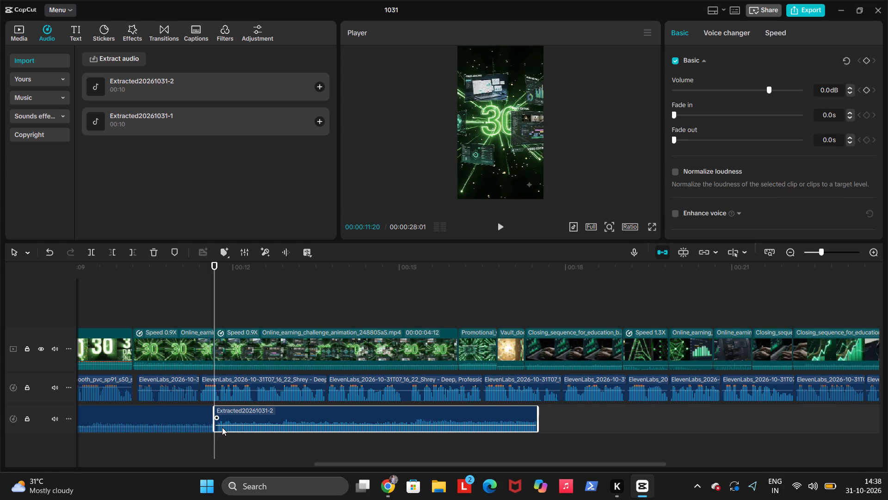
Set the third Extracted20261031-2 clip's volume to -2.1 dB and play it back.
{"action": "key", "text": "space"}
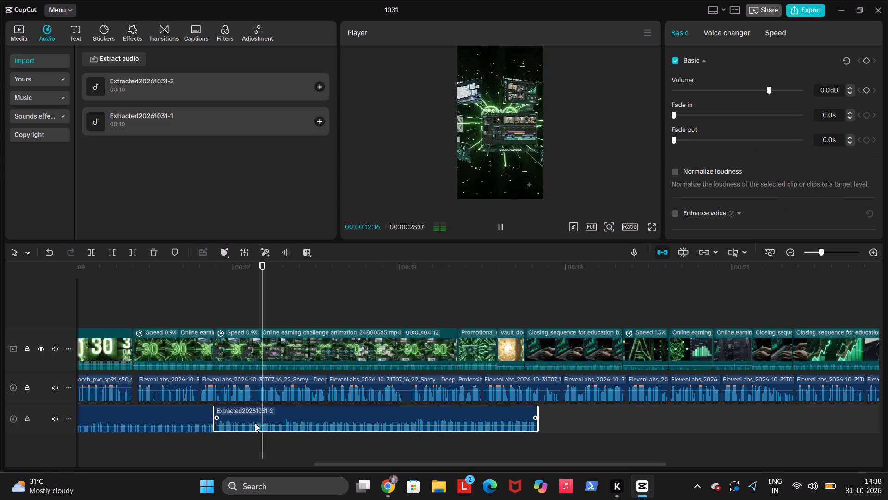
{"action": "key", "text": "space"}
{"action": "left_click", "coordinate": [260, 425]}
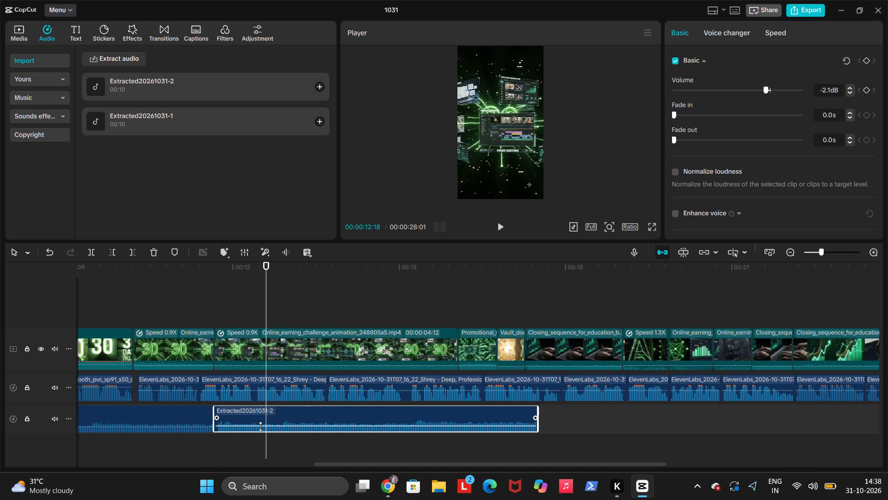
{"action": "key", "text": "space"}
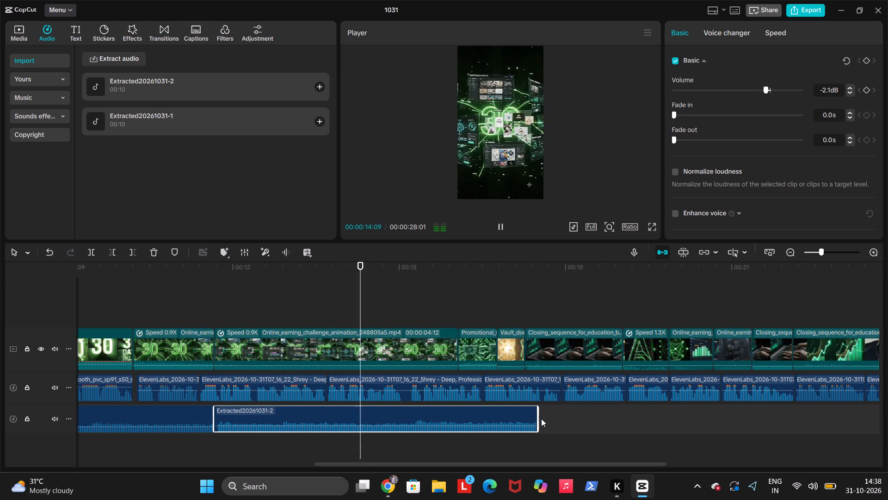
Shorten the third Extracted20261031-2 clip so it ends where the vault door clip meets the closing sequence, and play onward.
{"action": "left_click_drag", "start_coordinate": [538, 418], "coordinate": [528, 417]}
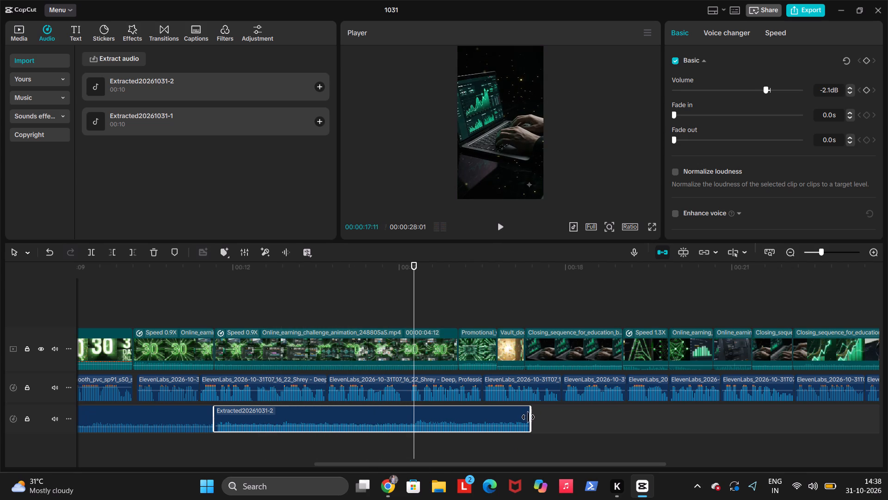
{"action": "left_click_drag", "start_coordinate": [528, 417], "coordinate": [520, 418]}
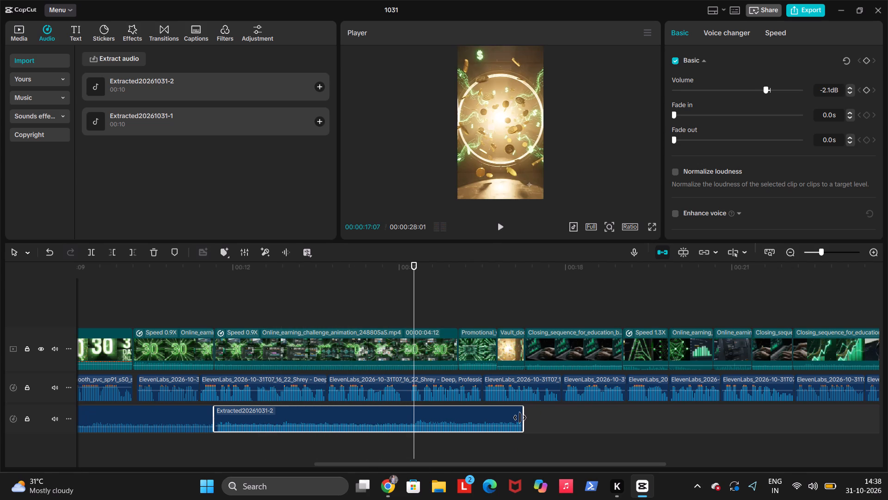
{"action": "left_click_drag", "start_coordinate": [520, 418], "coordinate": [522, 419]}
{"action": "key", "text": "space"}
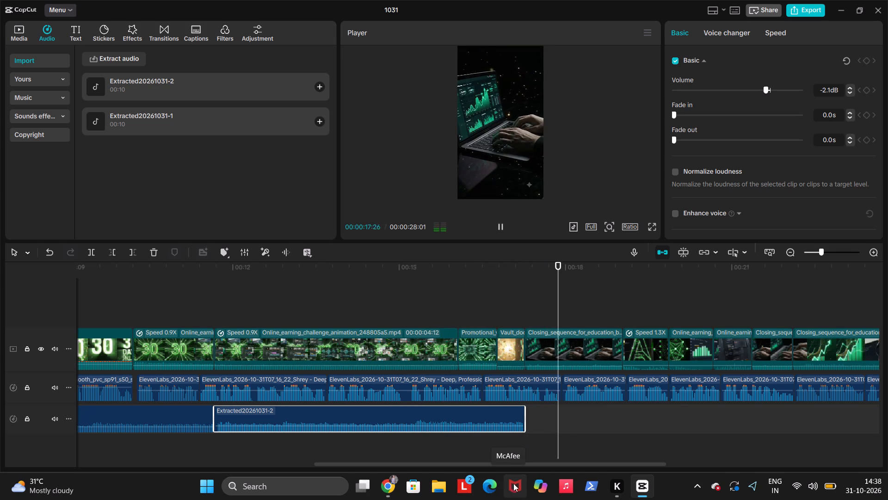
{"action": "scroll", "coordinate": [529, 486], "scroll_direction": "left", "scroll_amount": 4}
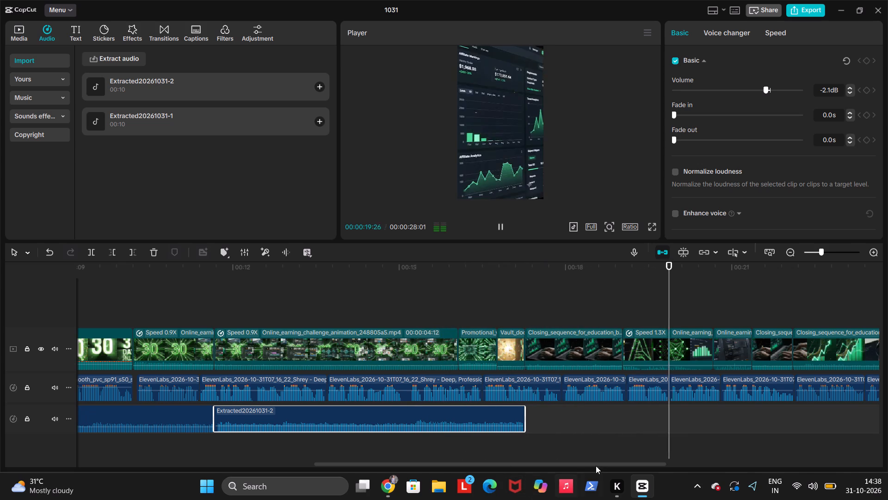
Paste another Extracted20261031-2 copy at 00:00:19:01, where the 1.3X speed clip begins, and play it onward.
{"action": "left_click", "coordinate": [627, 444]}
{"action": "left_click", "coordinate": [627, 444]}
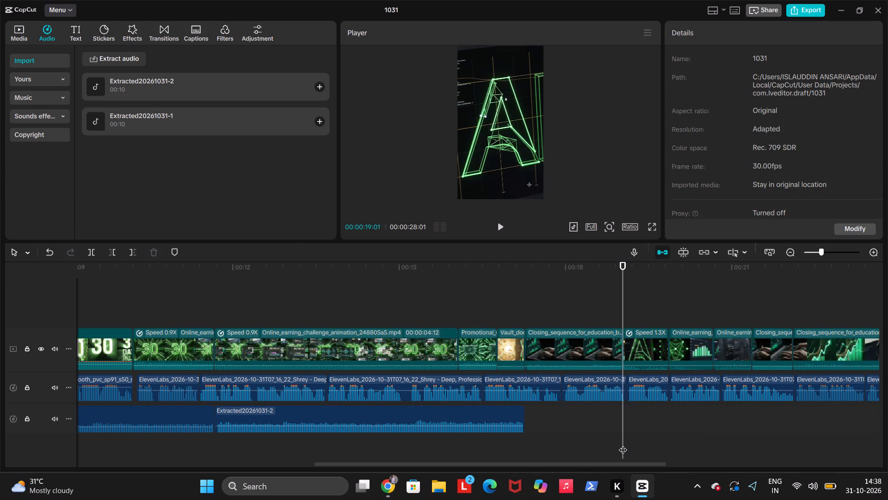
{"action": "key", "text": "ctrl+v"}
{"action": "key", "text": "space"}
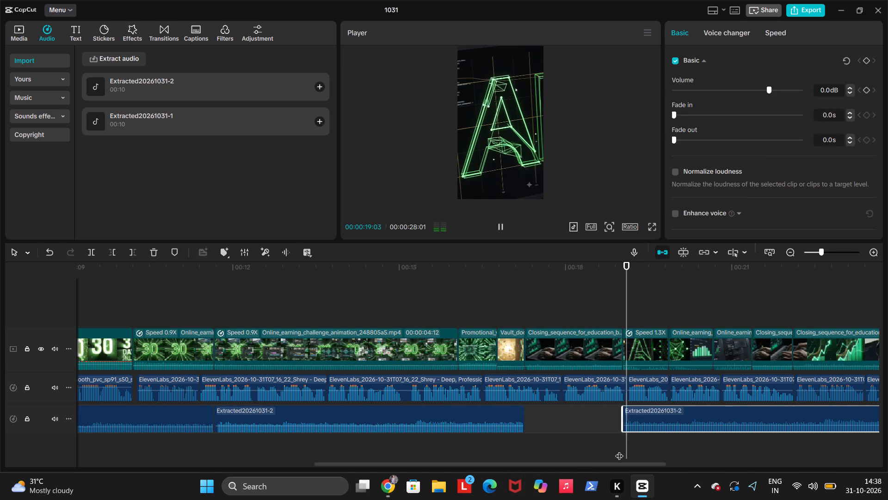
{"action": "scroll", "coordinate": [658, 430], "scroll_direction": "left", "scroll_amount": 1}
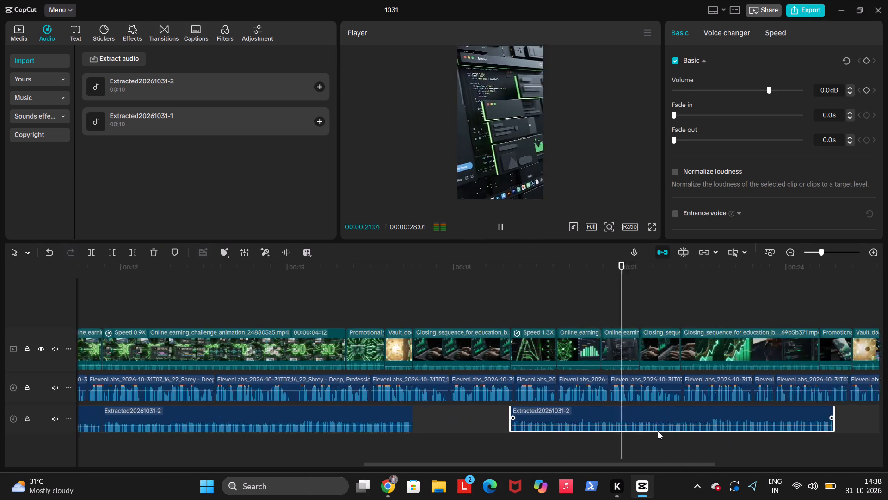
{"action": "scroll", "coordinate": [658, 431], "scroll_direction": "left", "scroll_amount": 1}
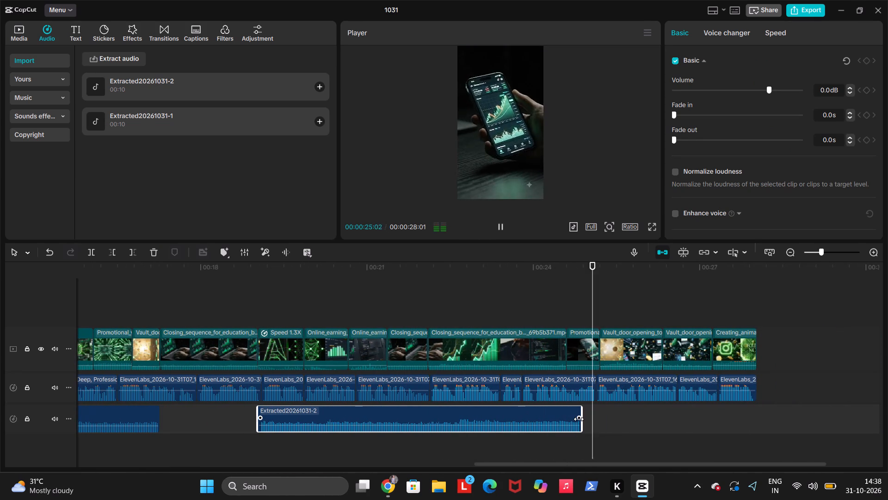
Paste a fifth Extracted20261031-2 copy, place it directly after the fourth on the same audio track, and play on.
{"action": "key", "text": "ctrl+v"}
{"action": "left_click_drag", "start_coordinate": [654, 417], "coordinate": [621, 417]}
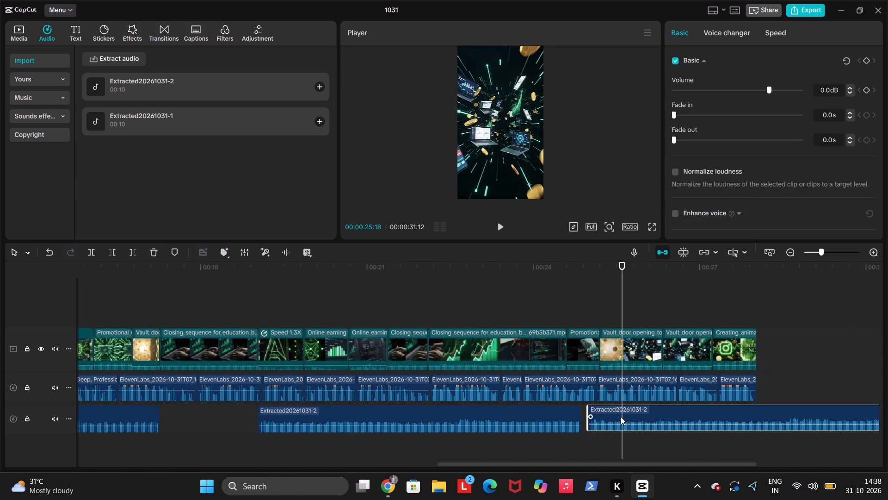
{"action": "left_click_drag", "start_coordinate": [621, 417], "coordinate": [614, 417]}
{"action": "left_click_drag", "start_coordinate": [596, 435], "coordinate": [597, 429]}
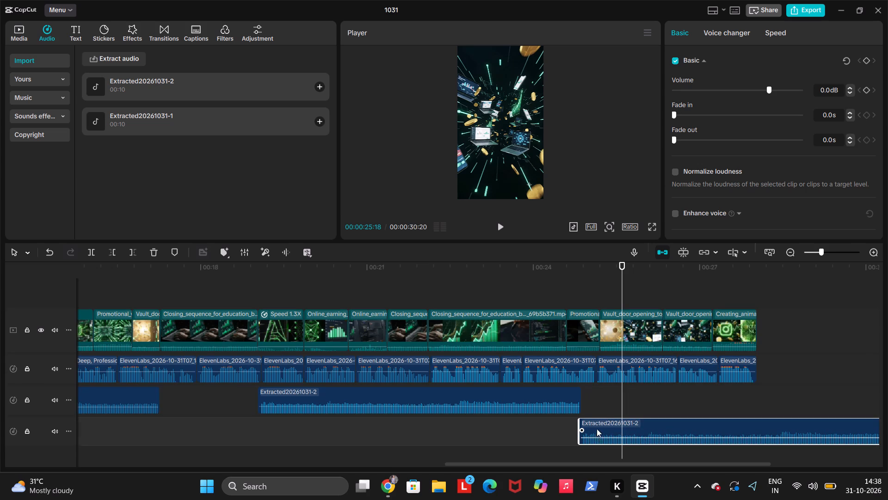
{"action": "left_click_drag", "start_coordinate": [597, 429], "coordinate": [598, 406]}
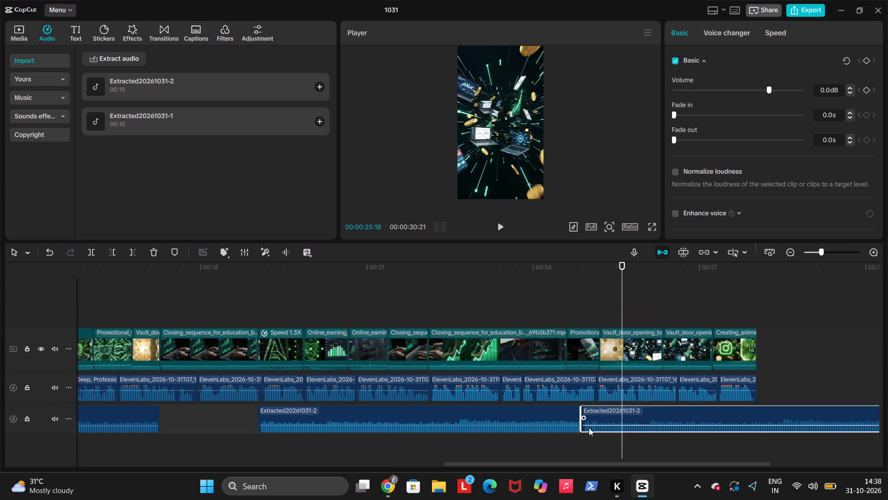
{"action": "left_click", "coordinate": [564, 442]}
{"action": "key", "text": "space"}
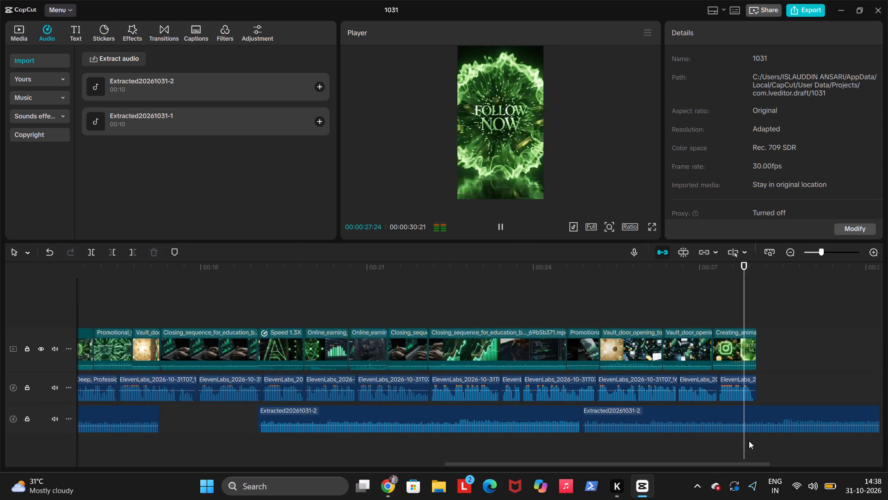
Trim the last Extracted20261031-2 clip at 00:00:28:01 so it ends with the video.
{"action": "key", "text": "space"}
{"action": "key", "text": "Up"}
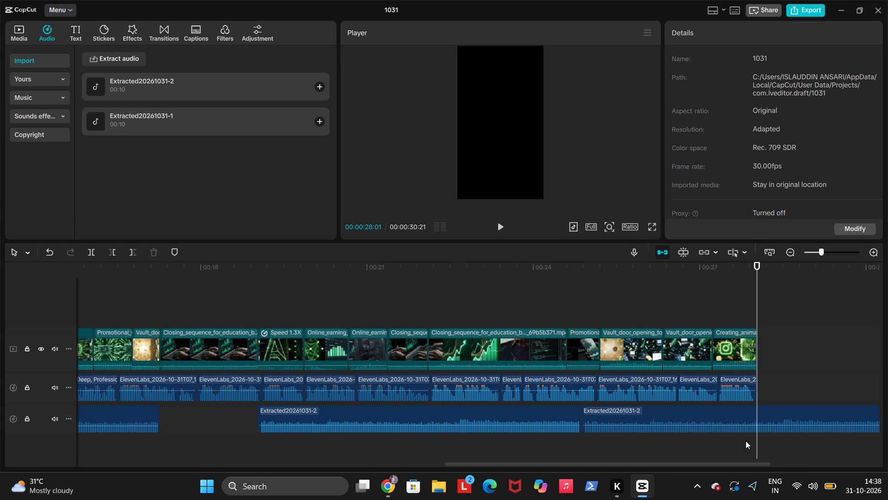
{"action": "key", "text": "w"}
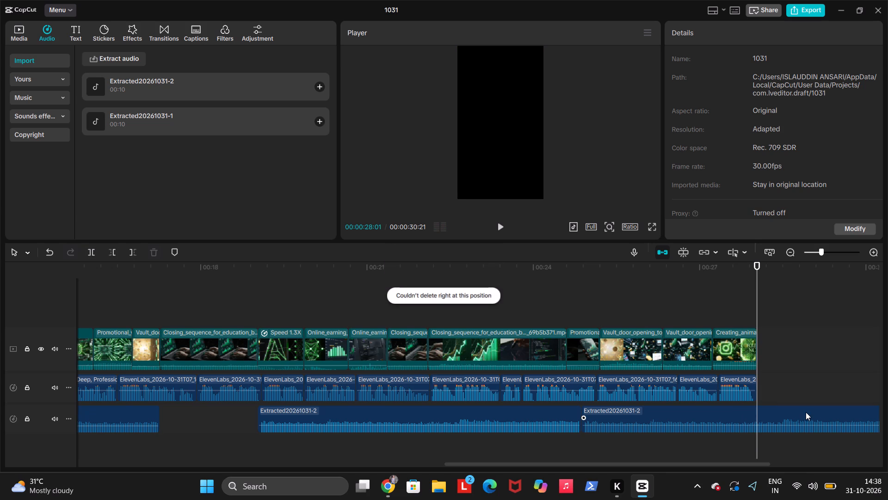
{"action": "left_click", "coordinate": [805, 412]}
{"action": "key", "text": "w"}
{"action": "left_click", "coordinate": [583, 454]}
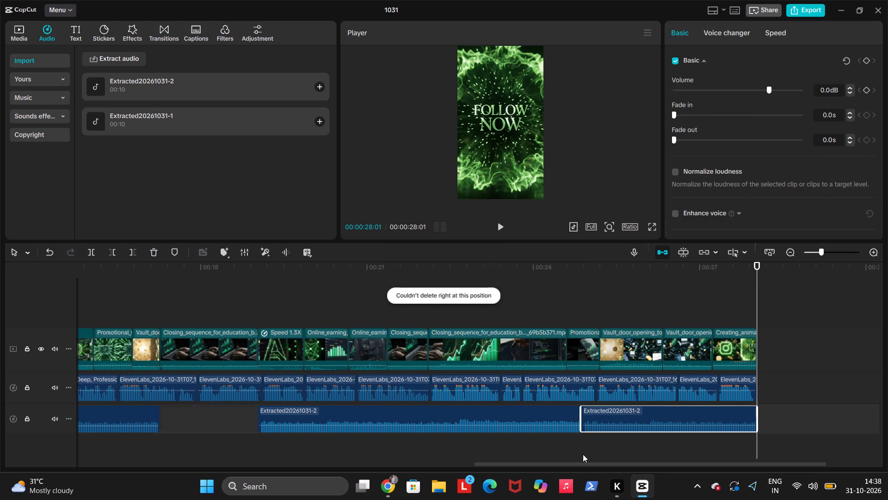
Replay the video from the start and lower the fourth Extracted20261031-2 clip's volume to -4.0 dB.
{"action": "left_click_drag", "start_coordinate": [583, 450], "coordinate": [0, 499]}
{"action": "key", "text": "space"}
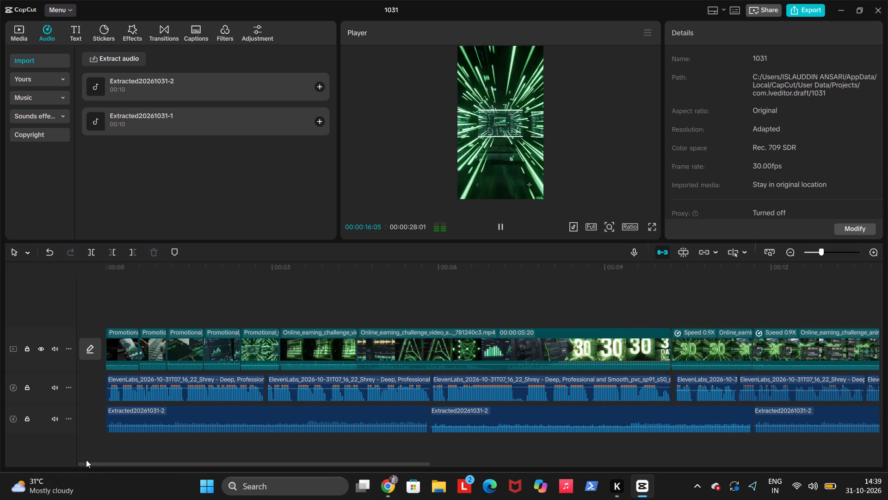
{"action": "scroll", "coordinate": [86, 460], "scroll_direction": "left", "scroll_amount": 7}
{"action": "scroll", "coordinate": [474, 447], "scroll_direction": "left", "scroll_amount": 2}
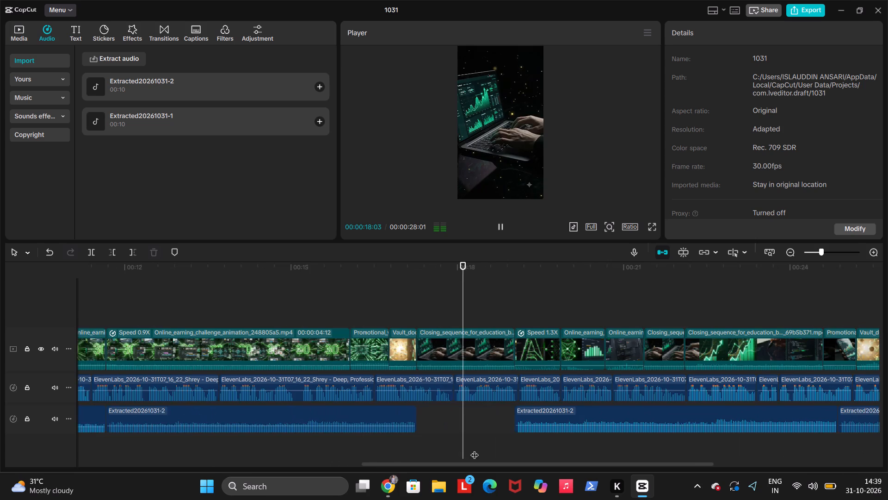
{"action": "scroll", "coordinate": [475, 449], "scroll_direction": "left", "scroll_amount": 1}
{"action": "left_click", "coordinate": [543, 414]}
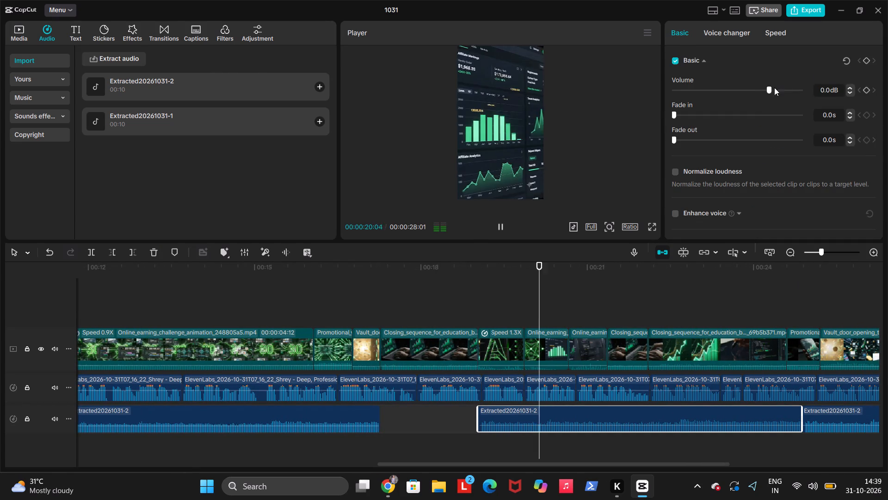
{"action": "left_click", "coordinate": [760, 87]}
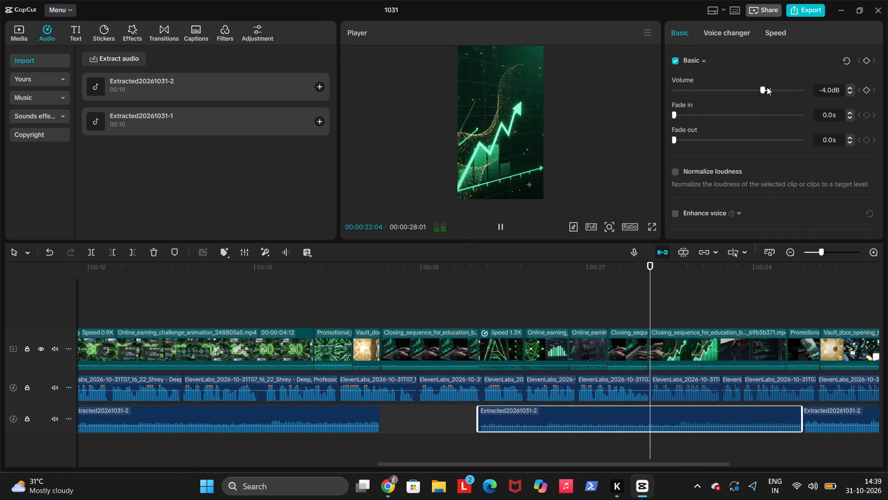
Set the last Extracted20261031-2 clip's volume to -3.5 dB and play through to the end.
{"action": "left_click", "coordinate": [863, 421]}
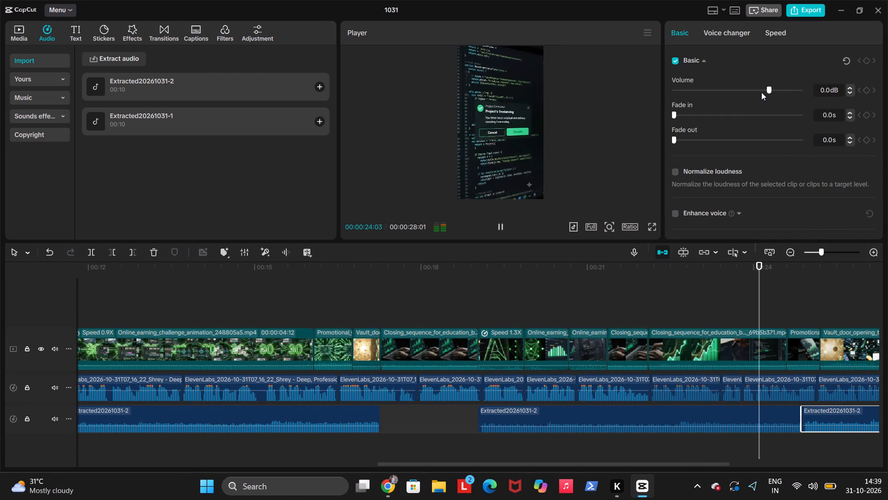
{"action": "left_click", "coordinate": [761, 92]}
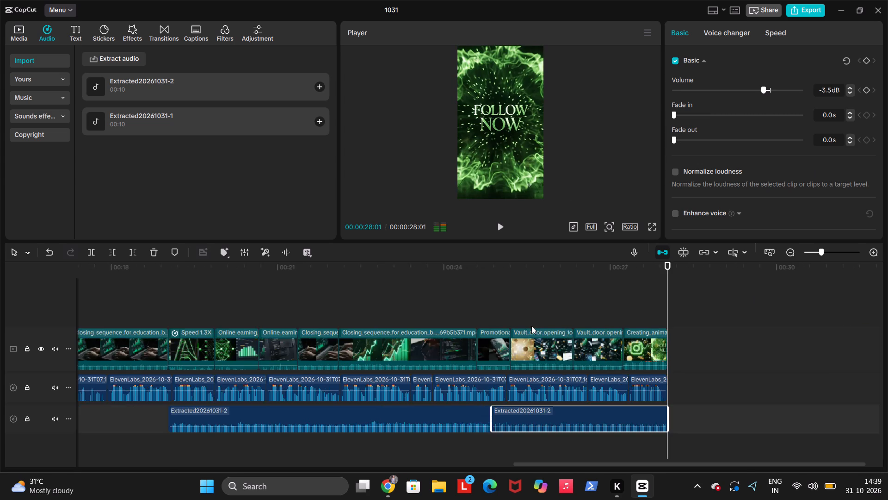
Crop the opening promotional clip of the handheld phone at 9:16, cutting off the bottom strip with the sparkle watermark.
{"action": "scroll", "coordinate": [530, 326], "scroll_direction": "right", "scroll_amount": 5}
{"action": "left_click", "coordinate": [378, 306]}
{"action": "left_click", "coordinate": [233, 307]}
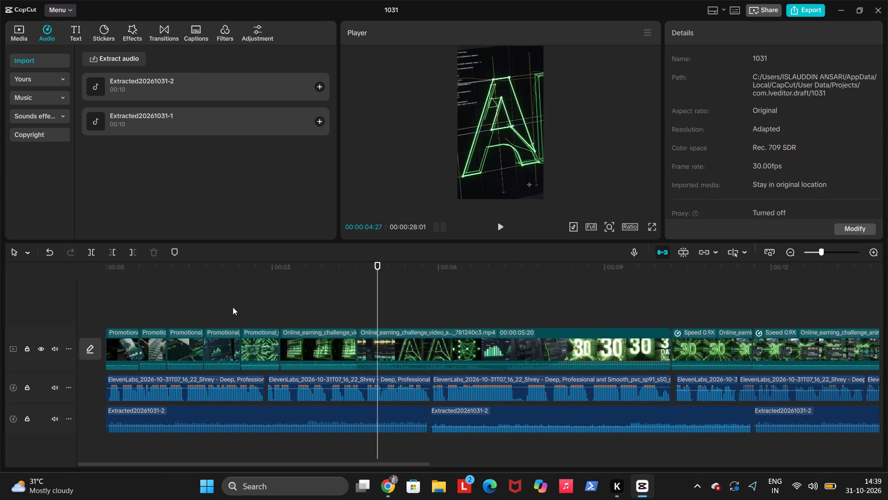
{"action": "left_click_drag", "start_coordinate": [233, 307], "coordinate": [20, 332]}
{"action": "key", "text": "space"}
{"action": "key", "text": "space"}
{"action": "left_click", "coordinate": [113, 346]}
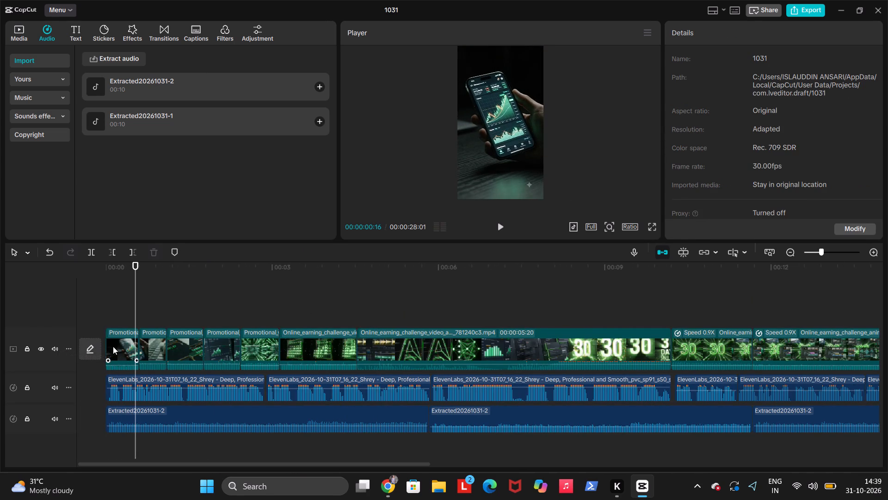
{"action": "left_click", "coordinate": [192, 252]}
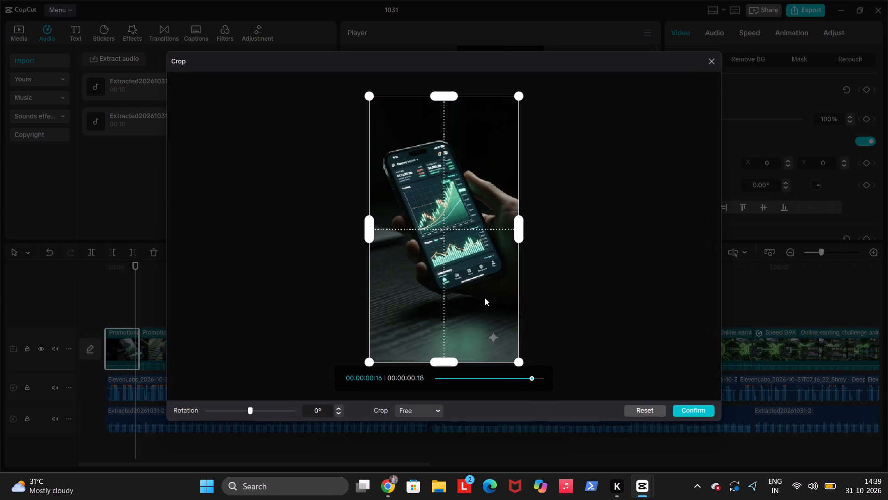
{"action": "left_click", "coordinate": [440, 406]}
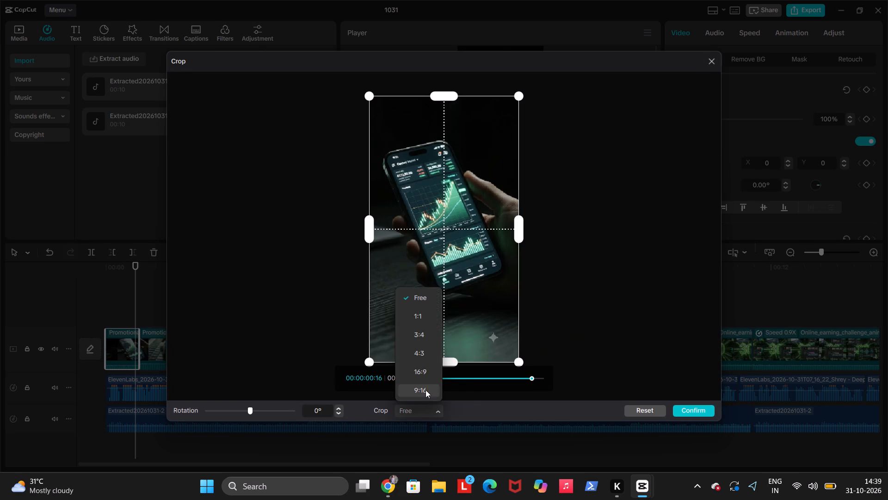
{"action": "left_click", "coordinate": [425, 390]}
{"action": "left_click_drag", "start_coordinate": [448, 360], "coordinate": [450, 332]}
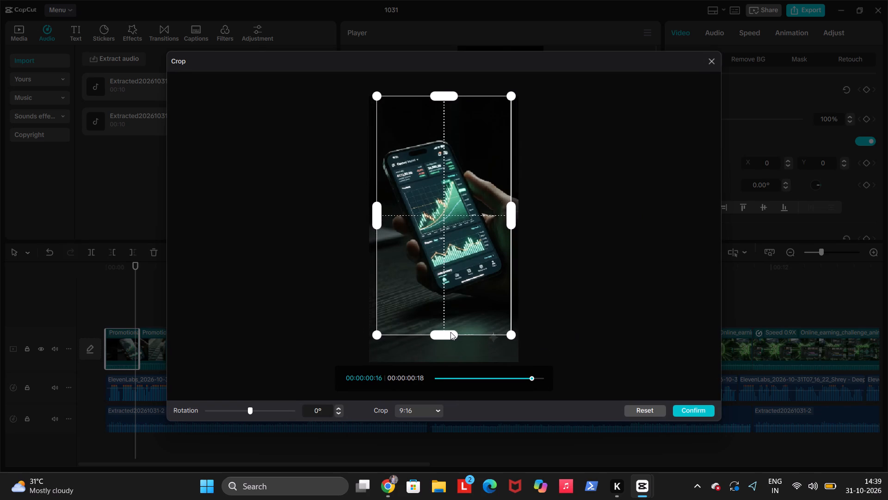
{"action": "left_click_drag", "start_coordinate": [450, 332], "coordinate": [451, 331]}
{"action": "left_click", "coordinate": [690, 407]}
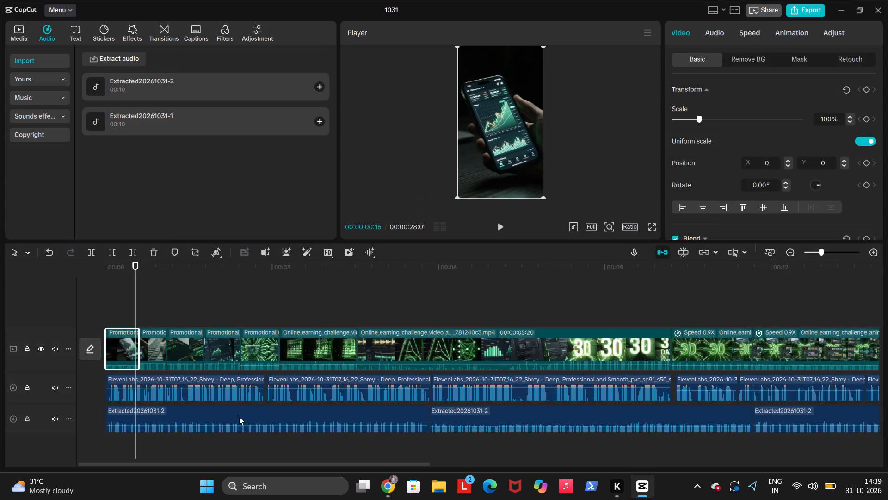
Crop the second promotional clip of hands on the keyboard at 9:16, cutting off the bottom strip with the sparkle watermark.
{"action": "left_click", "coordinate": [153, 315]}
{"action": "left_click", "coordinate": [148, 341]}
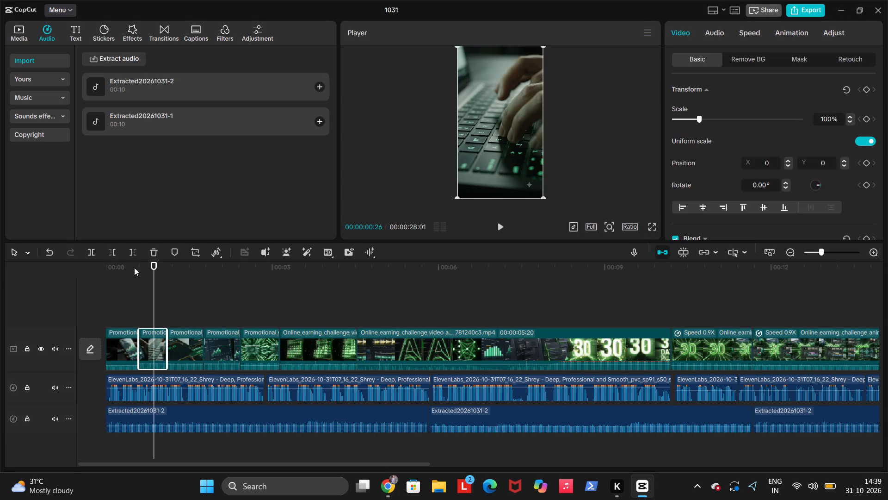
{"action": "left_click", "coordinate": [198, 250]}
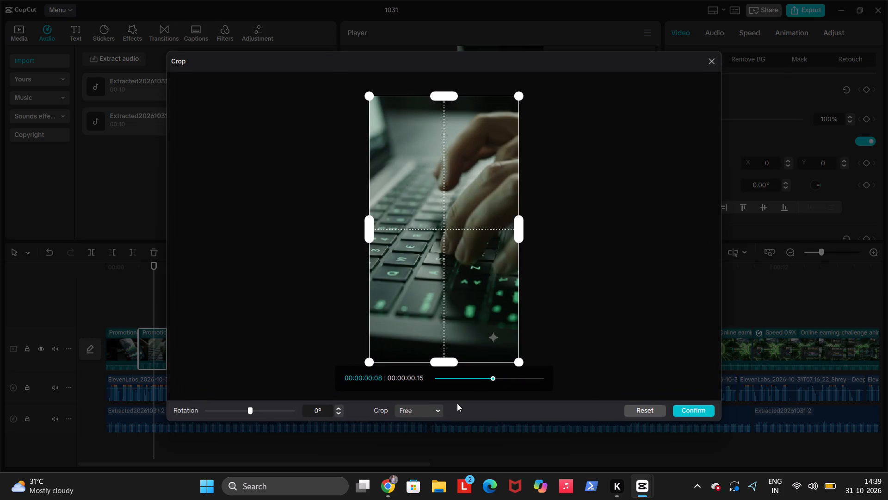
{"action": "left_click", "coordinate": [436, 409]}
{"action": "left_click", "coordinate": [423, 385]}
{"action": "left_click_drag", "start_coordinate": [437, 359], "coordinate": [444, 330]}
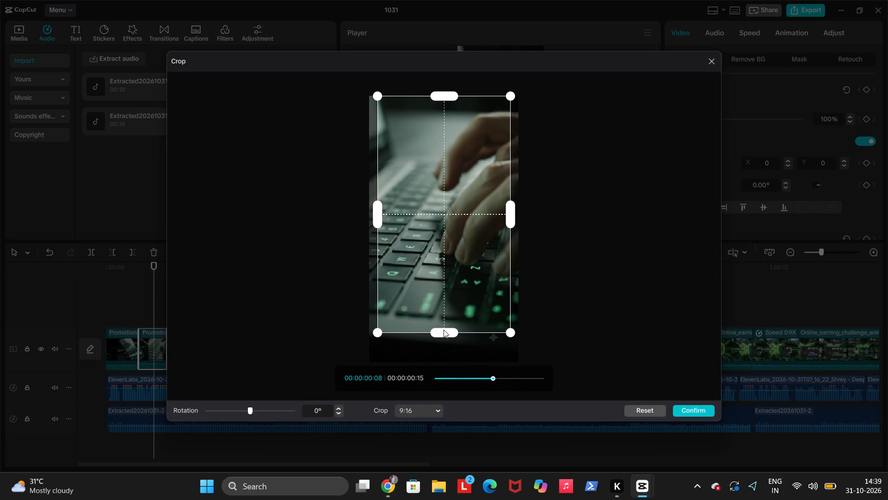
{"action": "key", "text": "Return"}
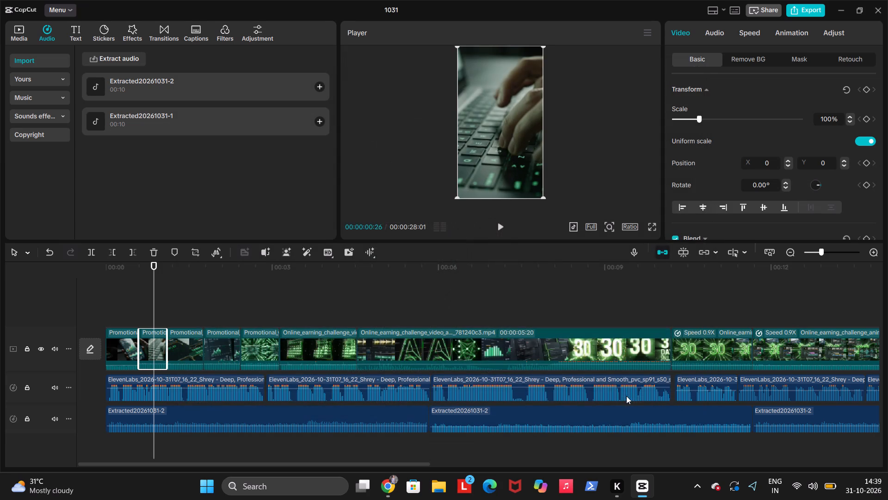
Crop the third promotional clip with the green figures on a phone at 9:16, excluding the sparkle watermark near its bottom.
{"action": "left_click", "coordinate": [185, 288]}
{"action": "left_click", "coordinate": [191, 342]}
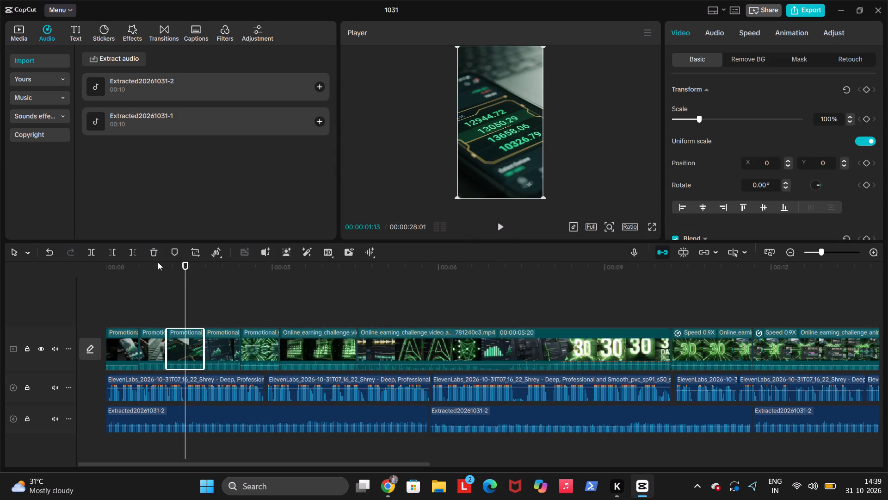
{"action": "left_click", "coordinate": [194, 256]}
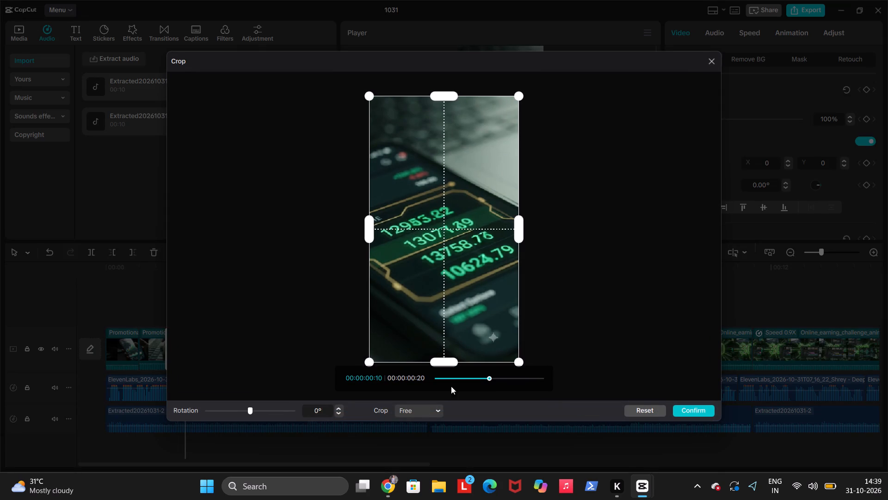
{"action": "left_click", "coordinate": [426, 411]}
{"action": "left_click", "coordinate": [430, 386]}
{"action": "left_click_drag", "start_coordinate": [448, 362], "coordinate": [459, 329]}
{"action": "left_click", "coordinate": [460, 327]}
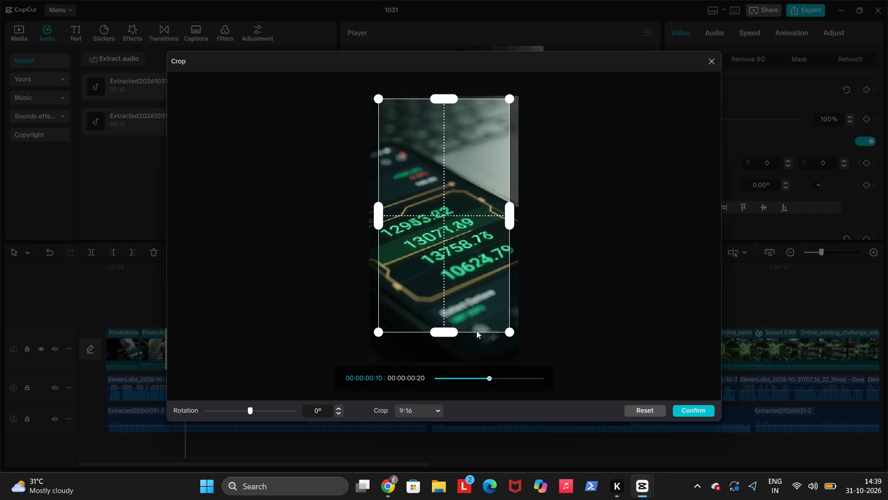
{"action": "left_click", "coordinate": [692, 413]}
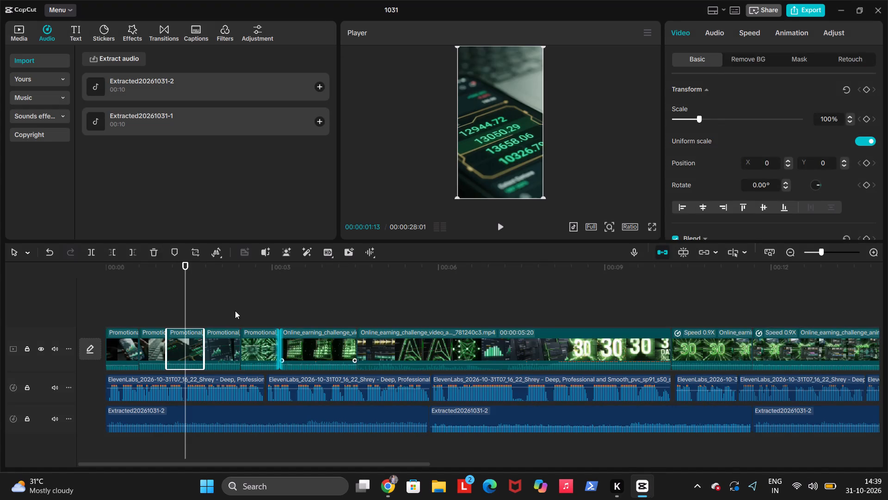
Open the fourth promotional clip, showing the laptop with green trading charts, for cropping.
{"action": "left_click", "coordinate": [228, 308]}
{"action": "left_click", "coordinate": [228, 344]}
{"action": "left_click", "coordinate": [197, 259]}
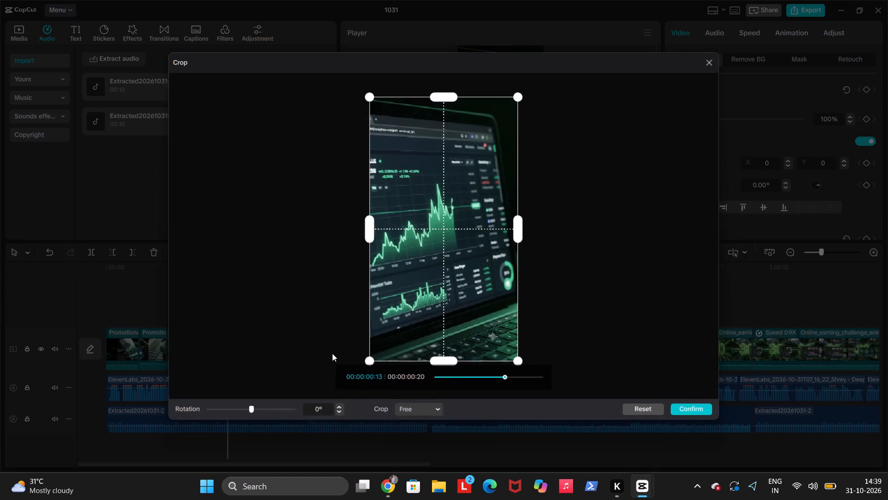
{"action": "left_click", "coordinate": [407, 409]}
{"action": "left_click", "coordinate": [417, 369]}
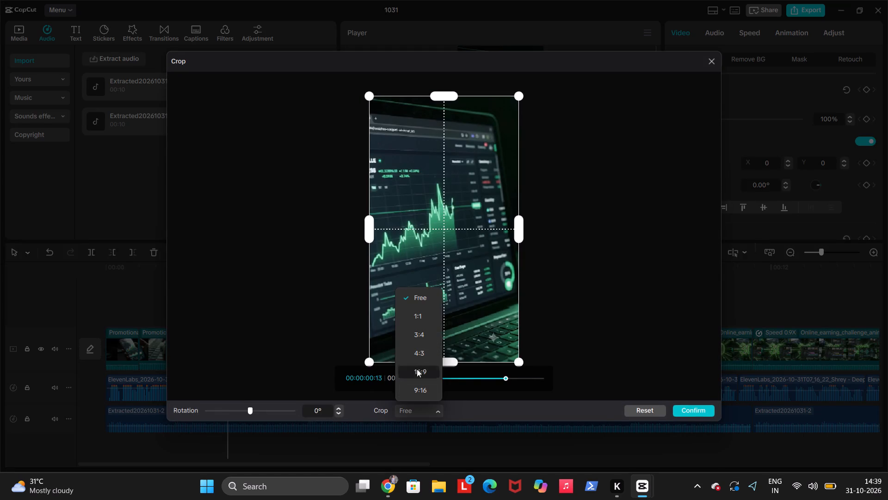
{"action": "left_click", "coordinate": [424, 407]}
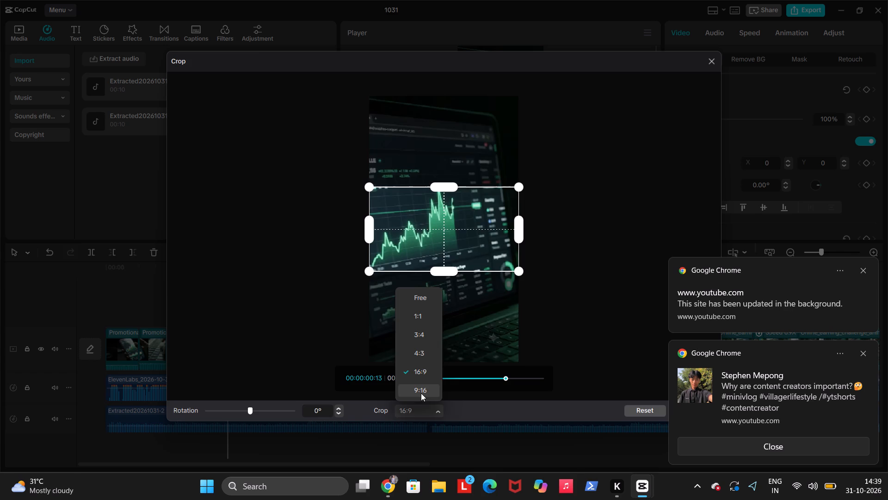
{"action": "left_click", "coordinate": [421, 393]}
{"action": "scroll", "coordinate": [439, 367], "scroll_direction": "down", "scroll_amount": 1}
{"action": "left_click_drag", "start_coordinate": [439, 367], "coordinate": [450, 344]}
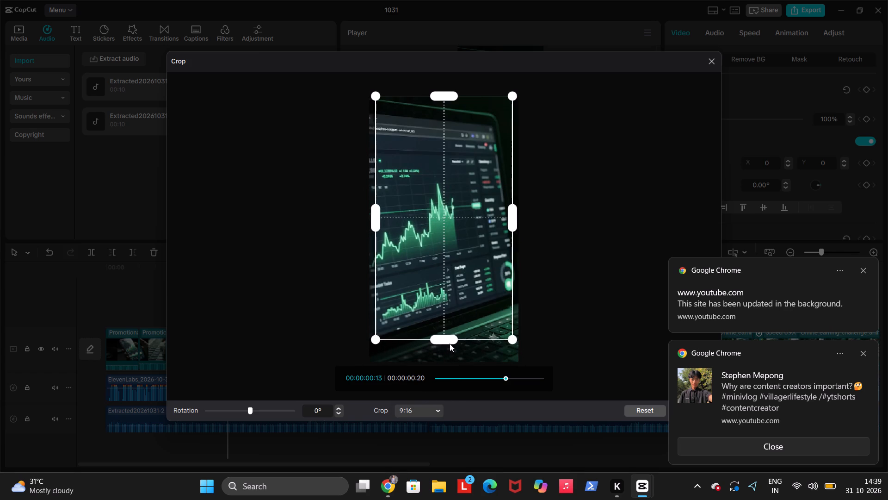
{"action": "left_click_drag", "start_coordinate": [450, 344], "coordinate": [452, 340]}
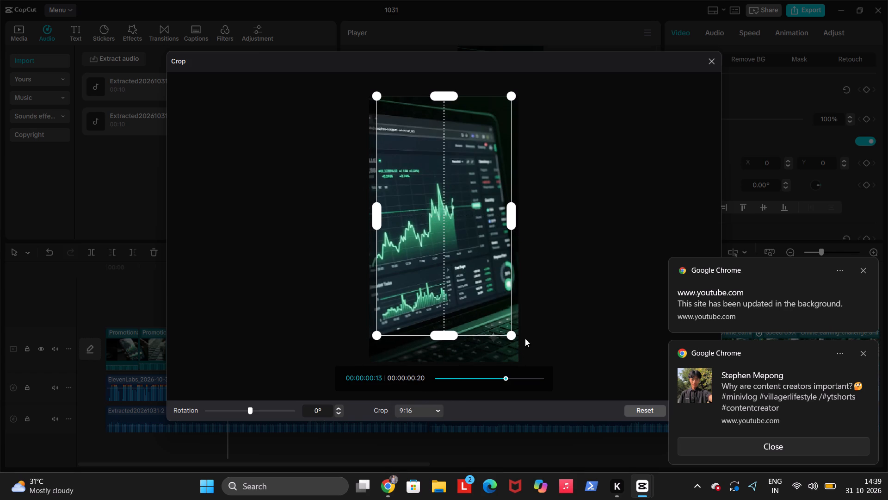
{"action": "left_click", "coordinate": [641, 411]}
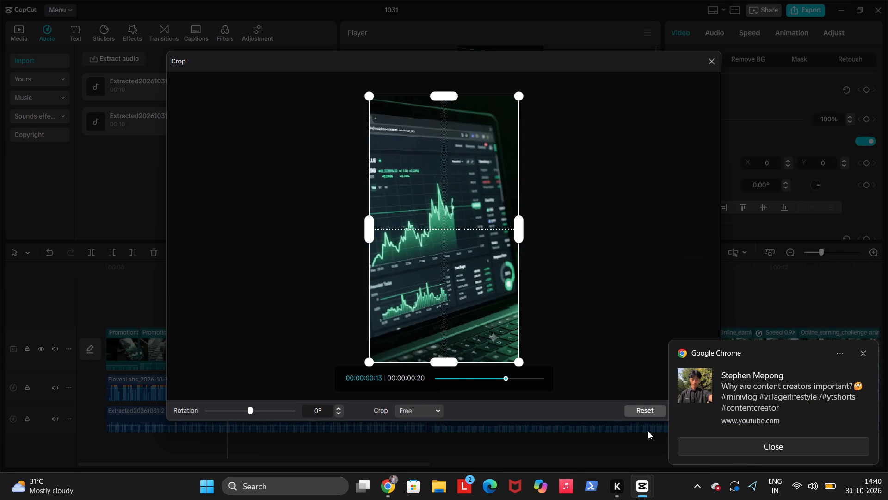
Crop the laptop trading-chart clip at 9:16, raising the bottom edge to cut off the sparkle watermark on the keyboard.
{"action": "left_click", "coordinate": [428, 410]}
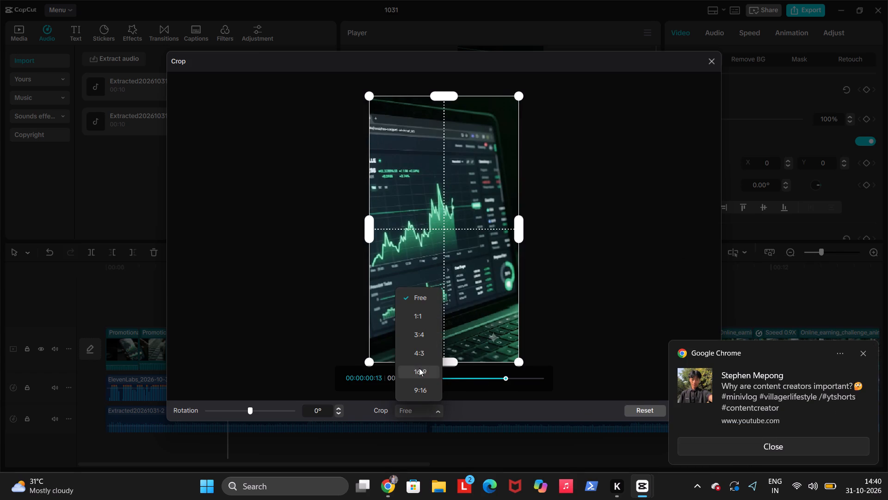
{"action": "left_click", "coordinate": [420, 388]}
{"action": "left_click_drag", "start_coordinate": [434, 361], "coordinate": [442, 341]}
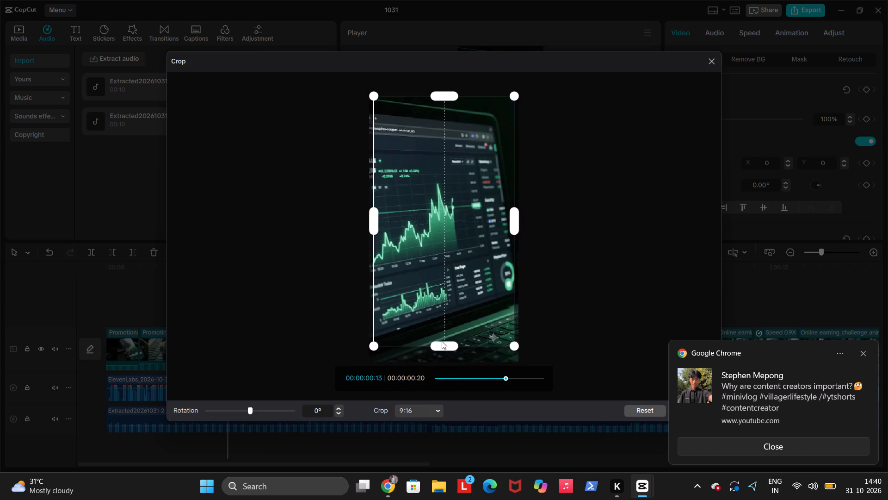
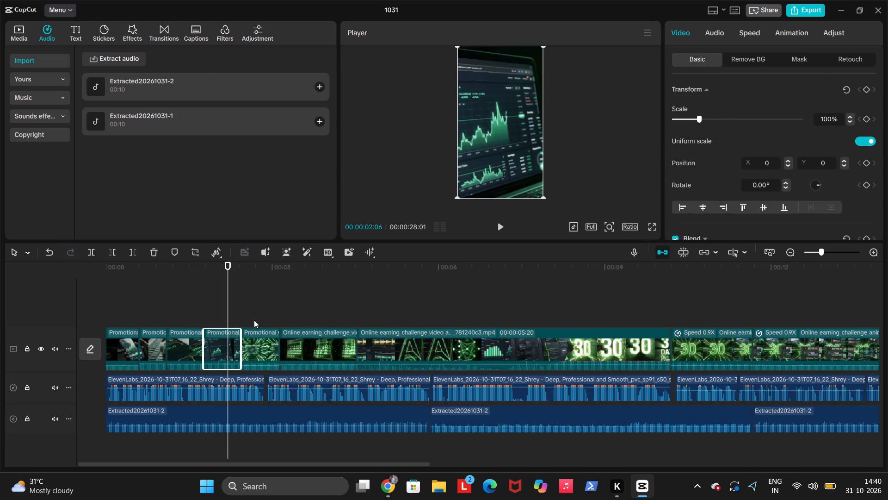
Crop the fifth promotional clip with the green light-streak tunnel at 9:16, raising the bottom edge above the sparkle watermark.
{"action": "left_click", "coordinate": [257, 314]}
{"action": "left_click", "coordinate": [251, 348]}
{"action": "left_click", "coordinate": [193, 254]}
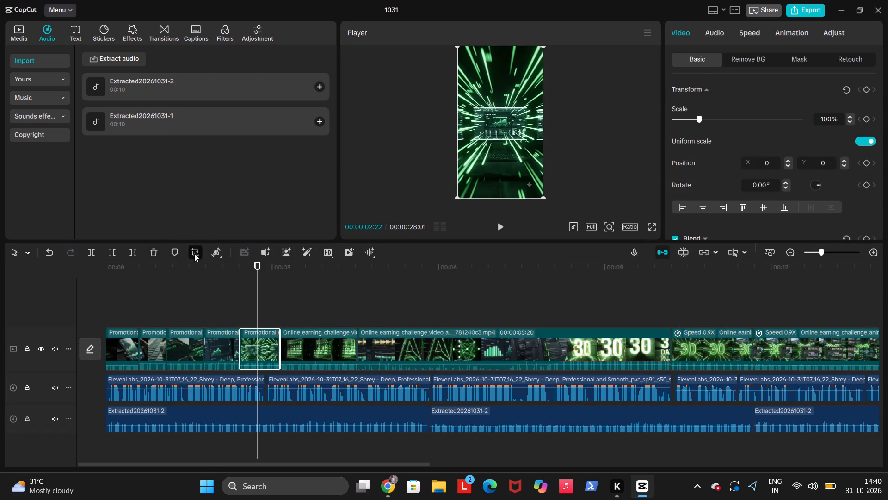
{"action": "left_click", "coordinate": [437, 411]}
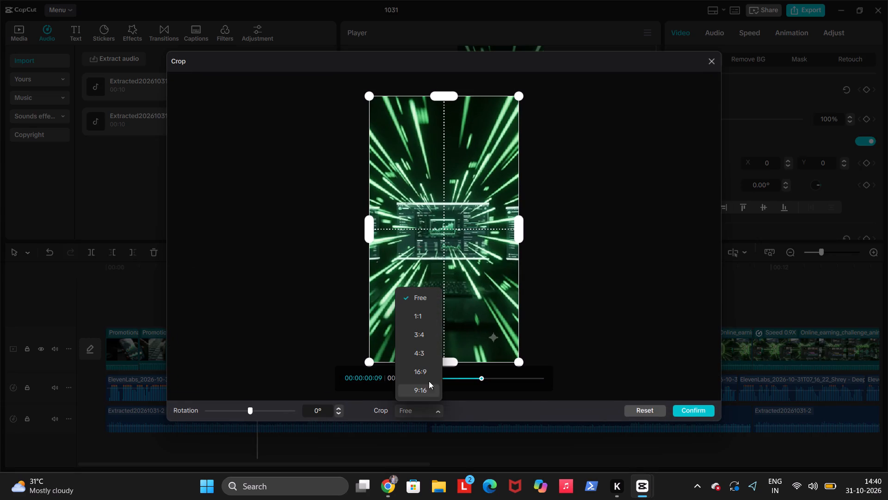
{"action": "left_click", "coordinate": [425, 387]}
{"action": "left_click_drag", "start_coordinate": [446, 362], "coordinate": [453, 334]}
{"action": "key", "text": "Return"}
Crop the green calendar clip at 9:16, raising the bottom edge to cut off the sparkle watermark.
{"action": "left_click", "coordinate": [303, 312]}
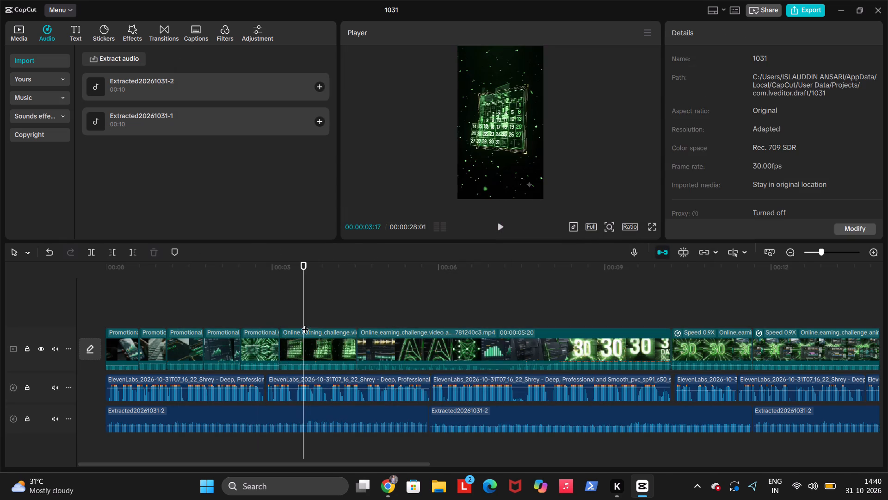
{"action": "left_click", "coordinate": [312, 344]}
{"action": "left_click", "coordinate": [198, 252]}
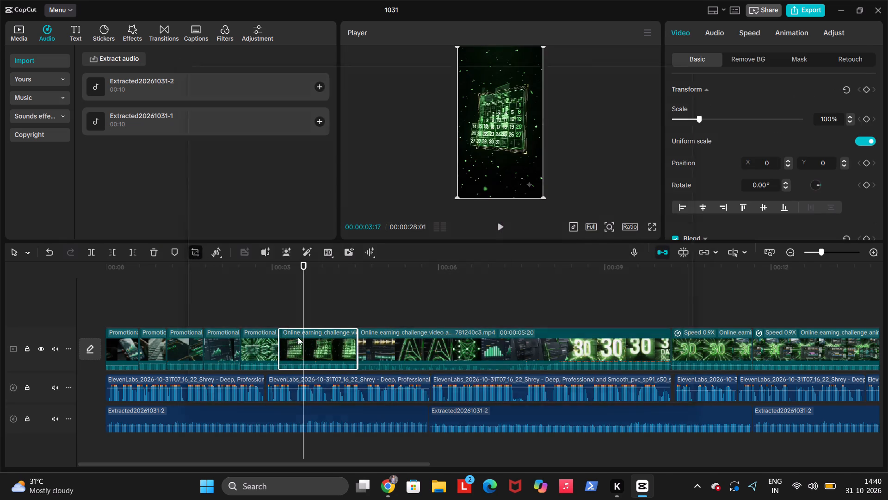
{"action": "left_click", "coordinate": [411, 414]}
{"action": "left_click", "coordinate": [427, 387]}
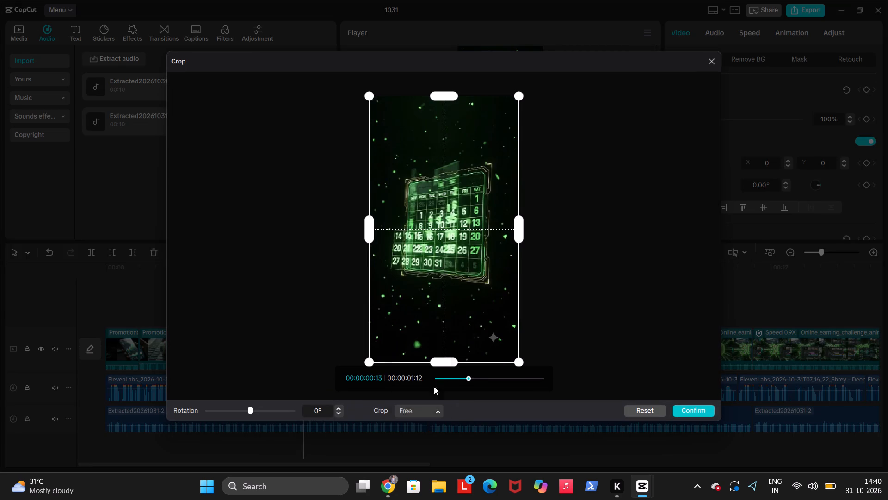
{"action": "left_click_drag", "start_coordinate": [440, 367], "coordinate": [445, 339]}
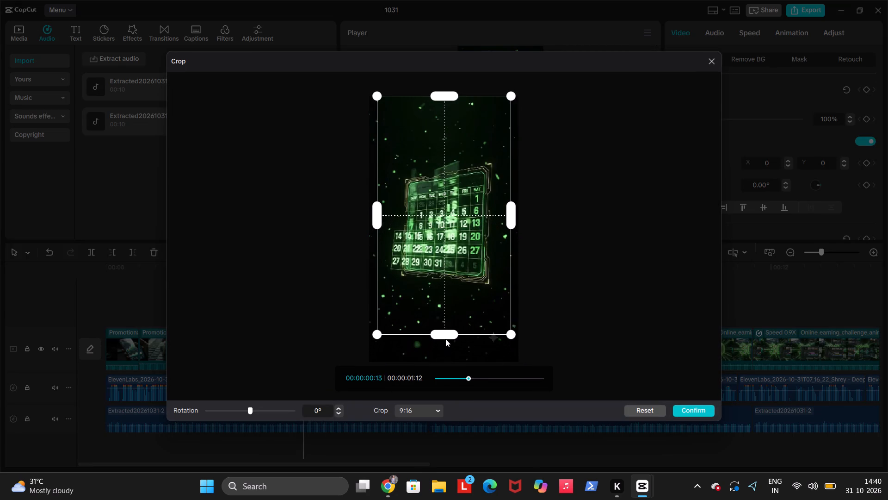
{"action": "key", "text": "Return"}
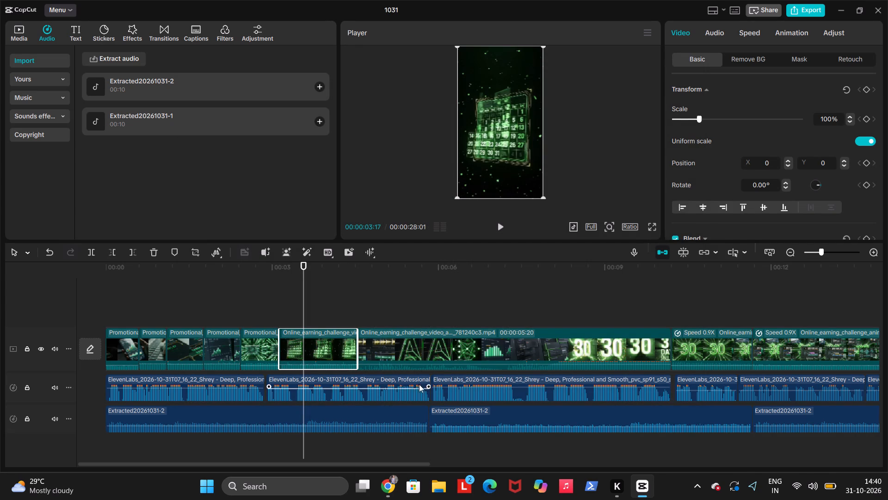
Crop the long challenge clip that opens on audio-editing waveforms at 9:16, cutting off the bottom strip with the sparkle watermark.
{"action": "left_click", "coordinate": [372, 312]}
{"action": "left_click", "coordinate": [393, 349]}
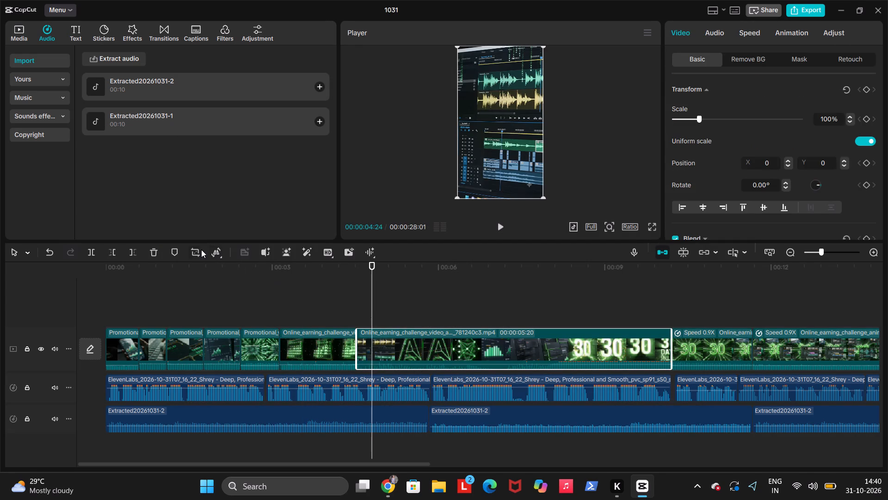
{"action": "left_click", "coordinate": [201, 250]}
{"action": "left_click", "coordinate": [433, 409]}
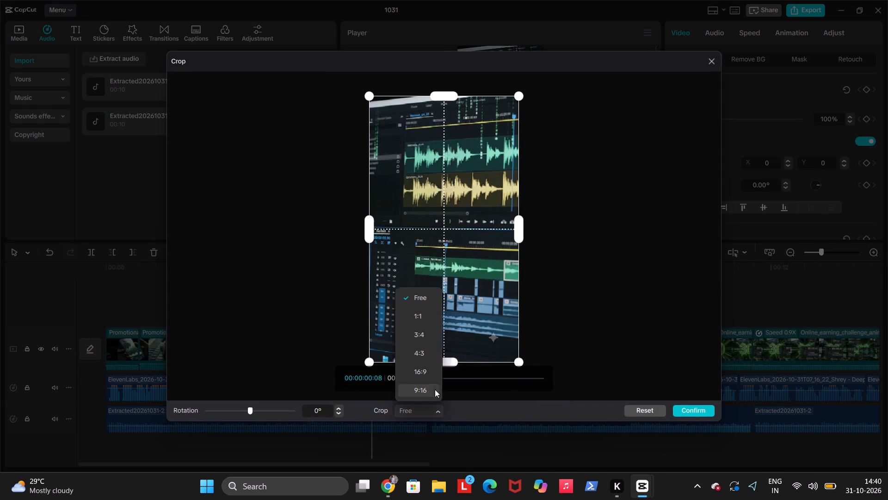
{"action": "left_click", "coordinate": [432, 389]}
{"action": "left_click_drag", "start_coordinate": [447, 366], "coordinate": [453, 353]}
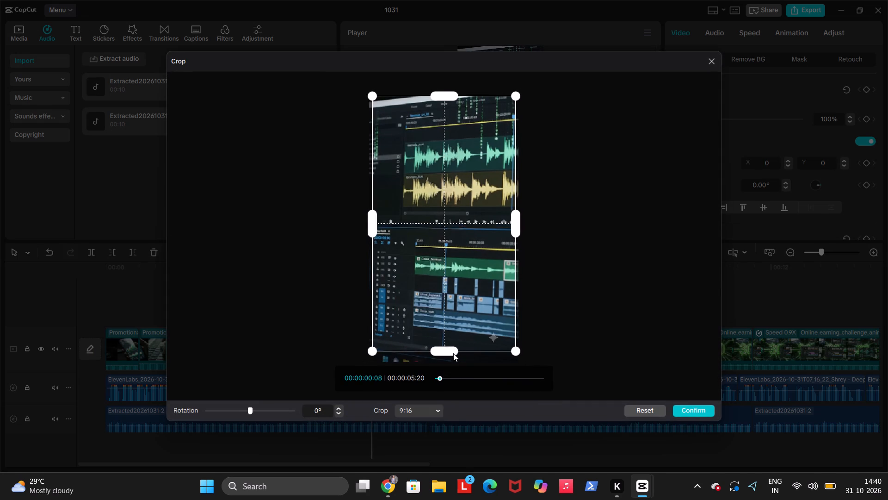
{"action": "left_click_drag", "start_coordinate": [453, 353], "coordinate": [458, 339]}
{"action": "key", "text": "Return"}
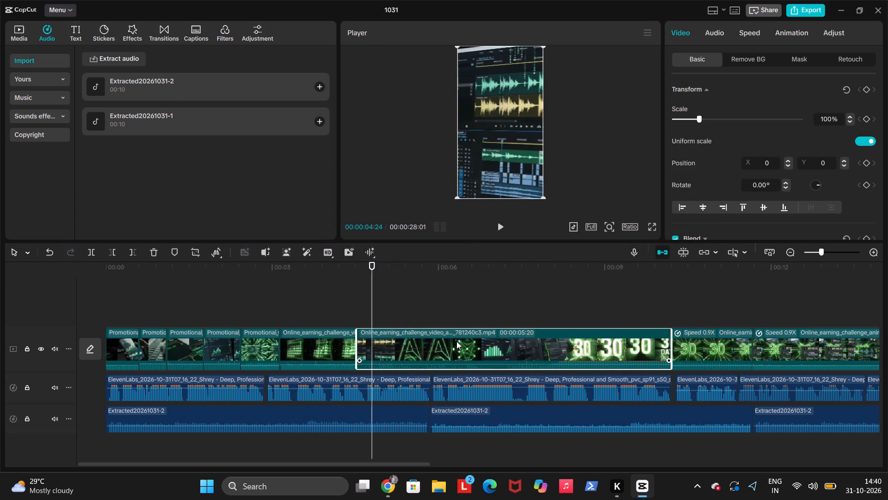
Crop the first 0.9X clip with the glowing green 30 at 9:16, raising the bottom edge above the sparkle watermark.
{"action": "left_click", "coordinate": [683, 311]}
{"action": "left_click", "coordinate": [703, 349]}
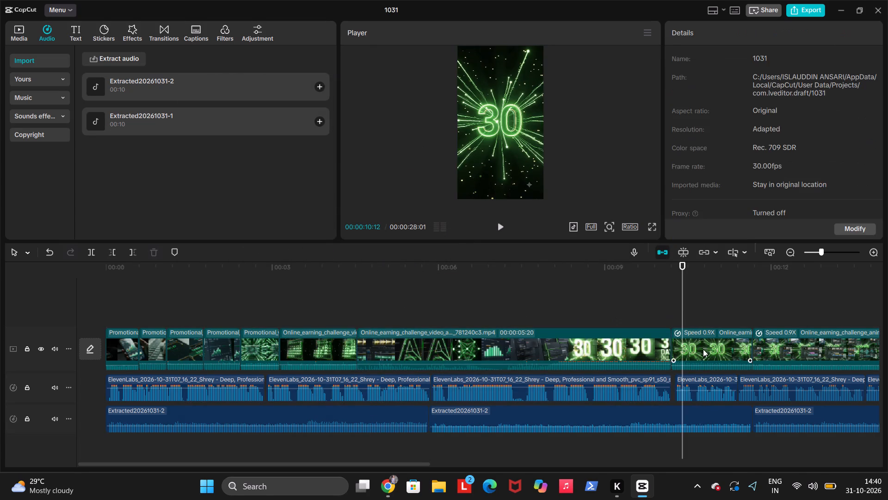
{"action": "left_click", "coordinate": [197, 252]}
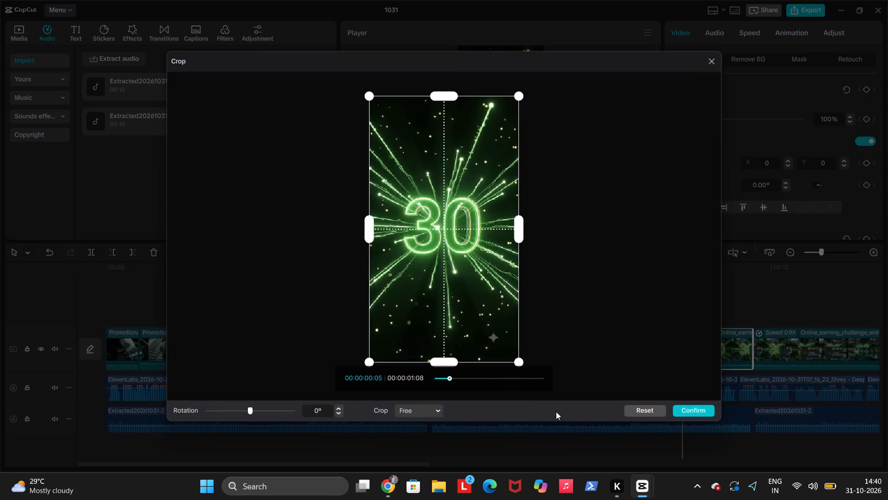
{"action": "left_click", "coordinate": [433, 409]}
{"action": "left_click", "coordinate": [427, 372]}
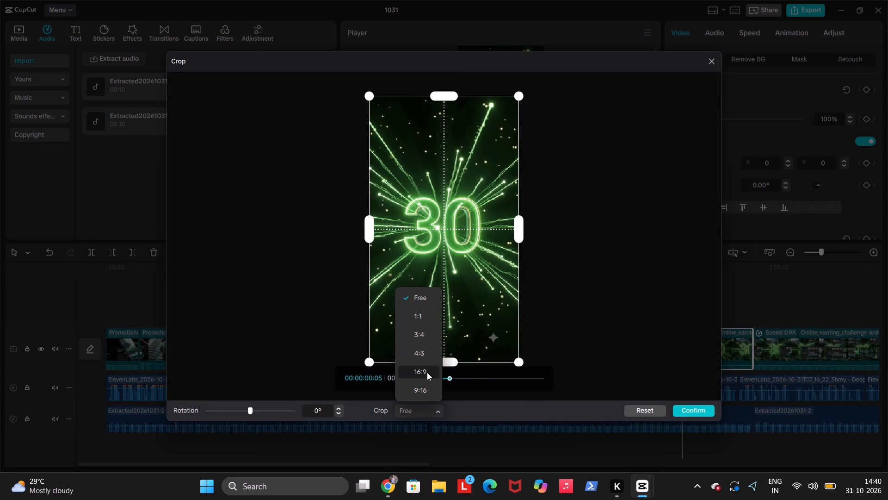
{"action": "left_click", "coordinate": [435, 404]}
{"action": "left_click", "coordinate": [437, 410]}
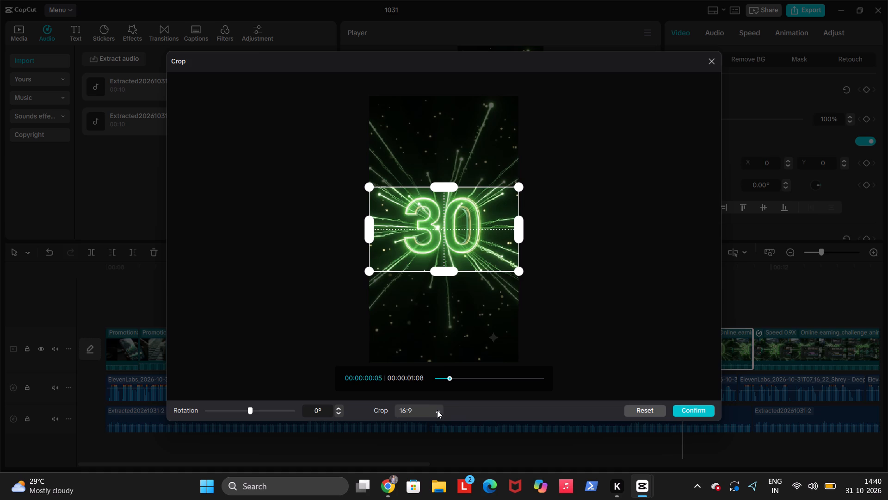
{"action": "left_click", "coordinate": [430, 392]}
{"action": "left_click_drag", "start_coordinate": [448, 362], "coordinate": [459, 336]}
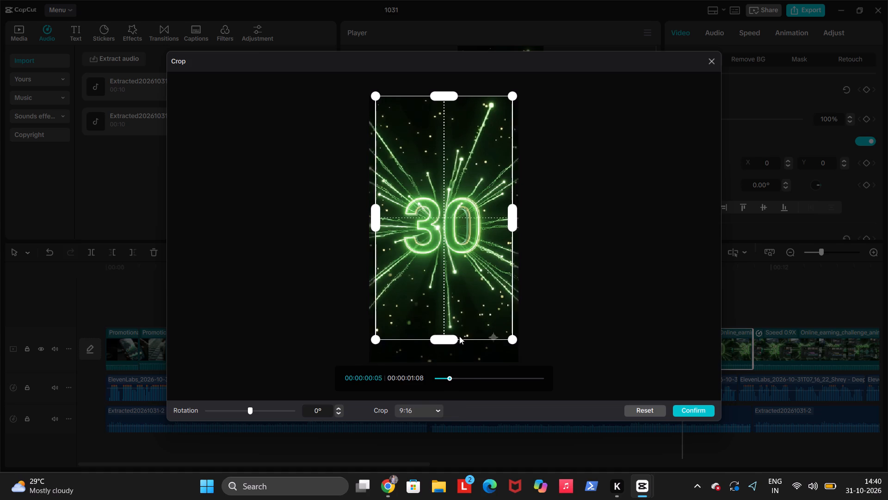
{"action": "left_click_drag", "start_coordinate": [459, 336], "coordinate": [460, 333]}
{"action": "left_click", "coordinate": [696, 408]}
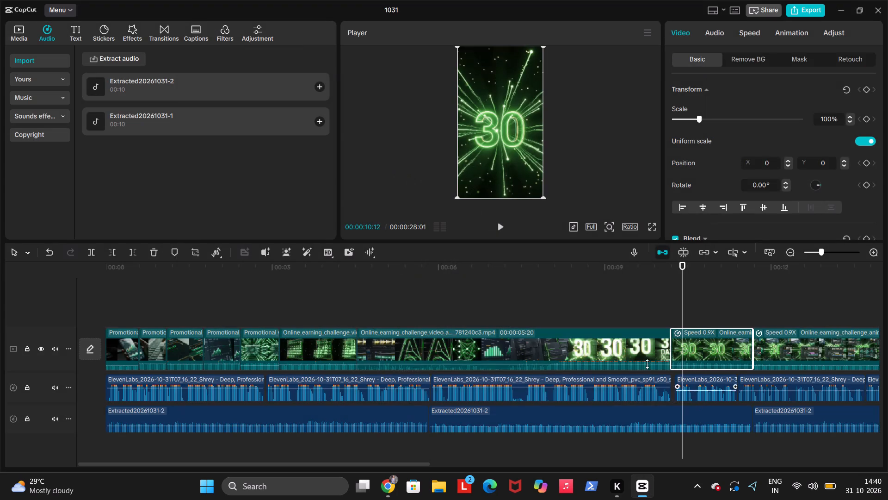
Crop the second 0.9X clip, with floating screens around the green 30, at 9:16 to exclude the sparkle watermark.
{"action": "left_click", "coordinate": [755, 310]}
{"action": "left_click", "coordinate": [771, 345]}
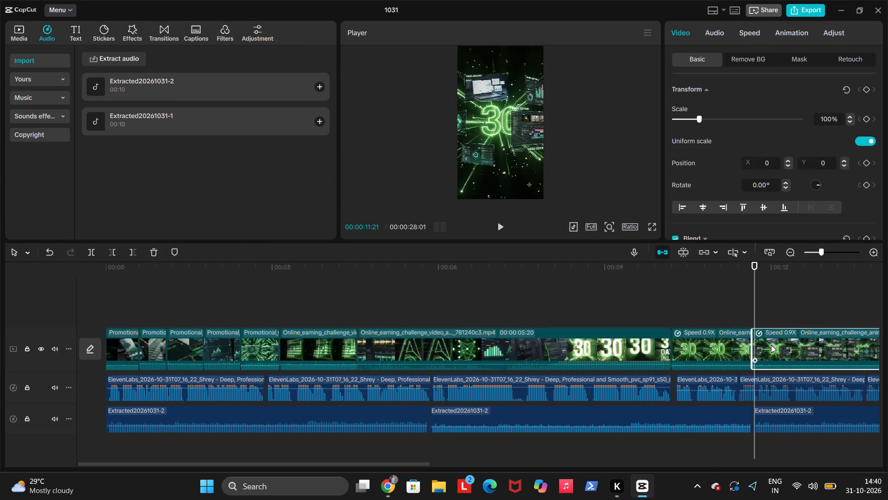
{"action": "left_click", "coordinate": [206, 253]}
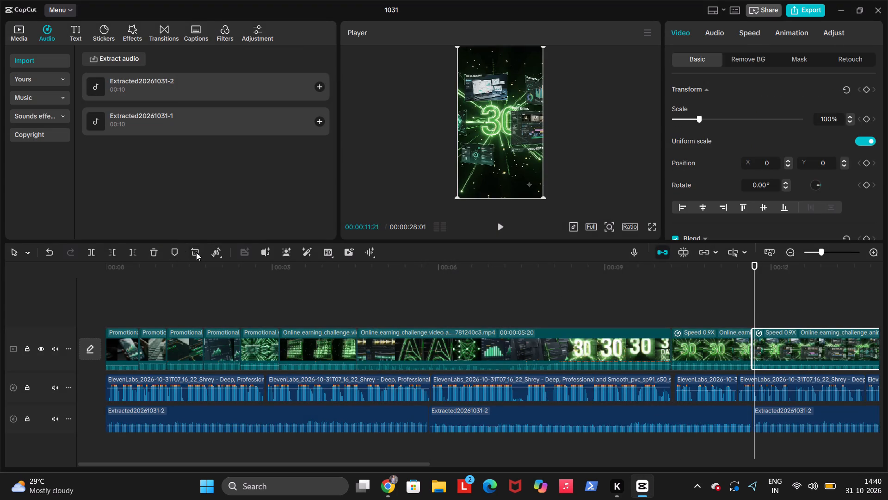
{"action": "left_click", "coordinate": [196, 252]}
{"action": "left_click", "coordinate": [410, 406]}
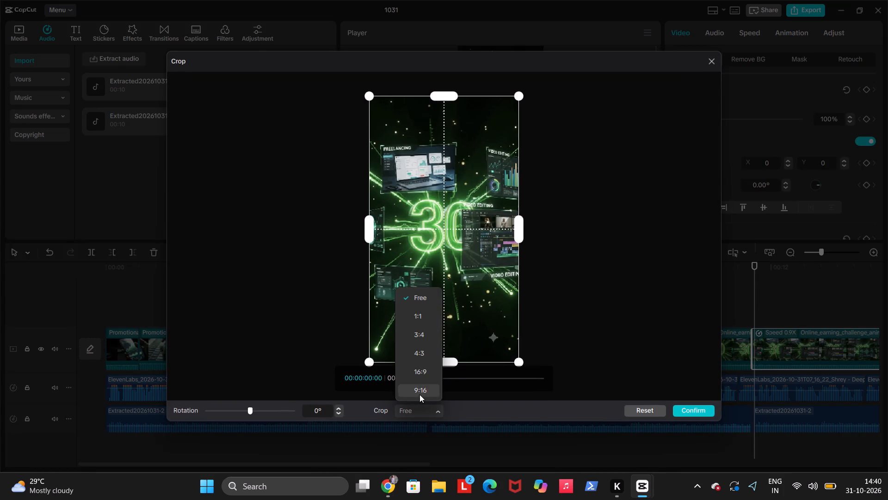
{"action": "left_click", "coordinate": [419, 394]}
{"action": "left_click_drag", "start_coordinate": [441, 360], "coordinate": [451, 333]}
{"action": "key", "text": "Return"}
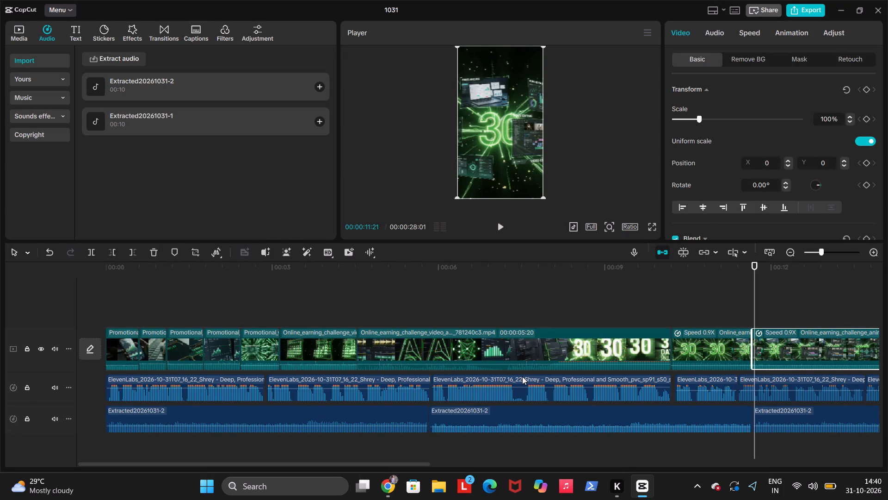
Crop the repeated light-streak tunnel clip near 16 seconds at 9:16, cutting off the bottom strip with the sparkle watermark.
{"action": "scroll", "coordinate": [456, 385], "scroll_direction": "left", "scroll_amount": 4}
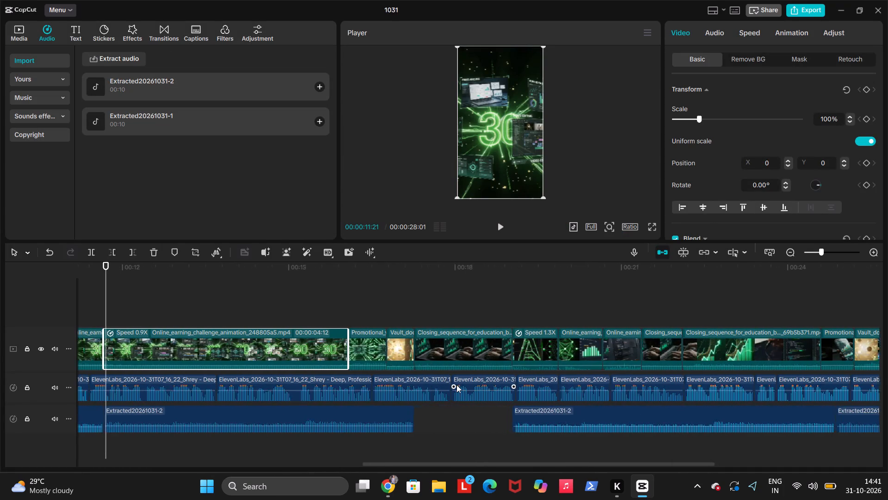
{"action": "scroll", "coordinate": [456, 385], "scroll_direction": "left", "scroll_amount": 1}
{"action": "left_click", "coordinate": [368, 319]}
{"action": "left_click", "coordinate": [380, 345]}
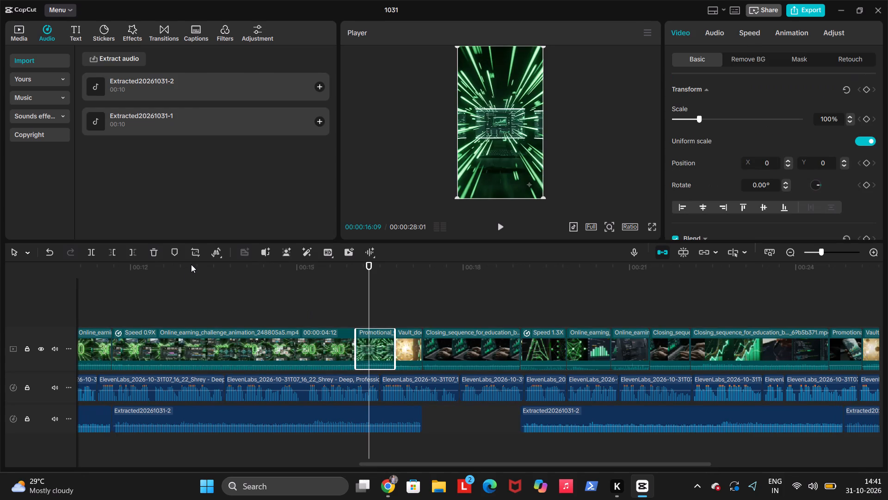
{"action": "left_click", "coordinate": [195, 256]}
{"action": "left_click", "coordinate": [435, 405]}
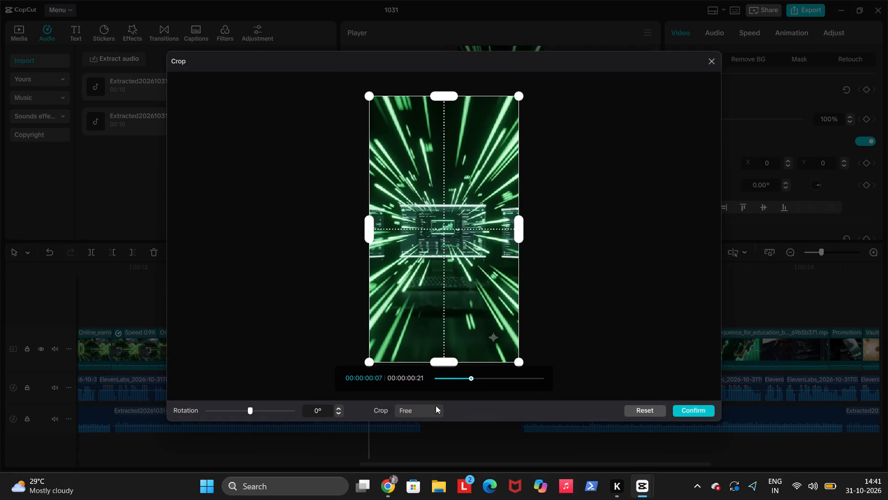
{"action": "left_click", "coordinate": [436, 394]}
{"action": "left_click_drag", "start_coordinate": [456, 357], "coordinate": [455, 343]}
{"action": "left_click_drag", "start_coordinate": [448, 363], "coordinate": [448, 335]}
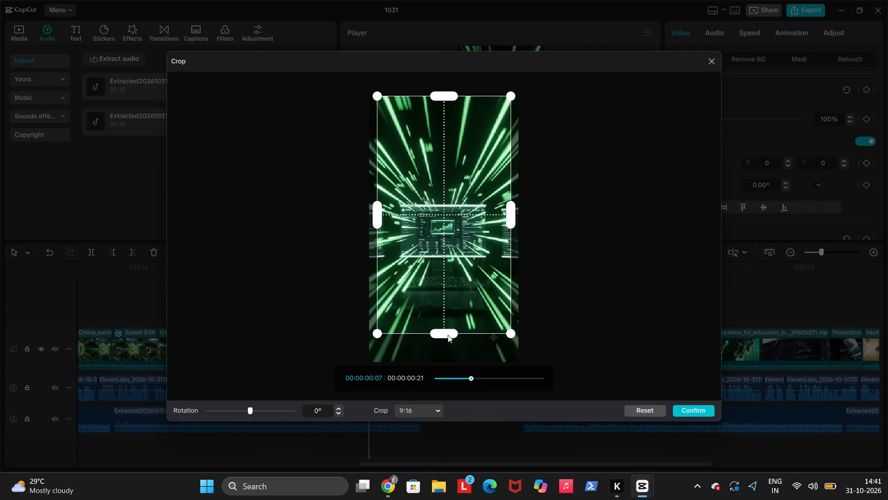
{"action": "key", "text": "Return"}
Crop the golden vault clip with flying coins at 9:16, raising the bottom edge above the sparkle watermark.
{"action": "left_click", "coordinate": [408, 325]}
{"action": "left_click", "coordinate": [407, 339]}
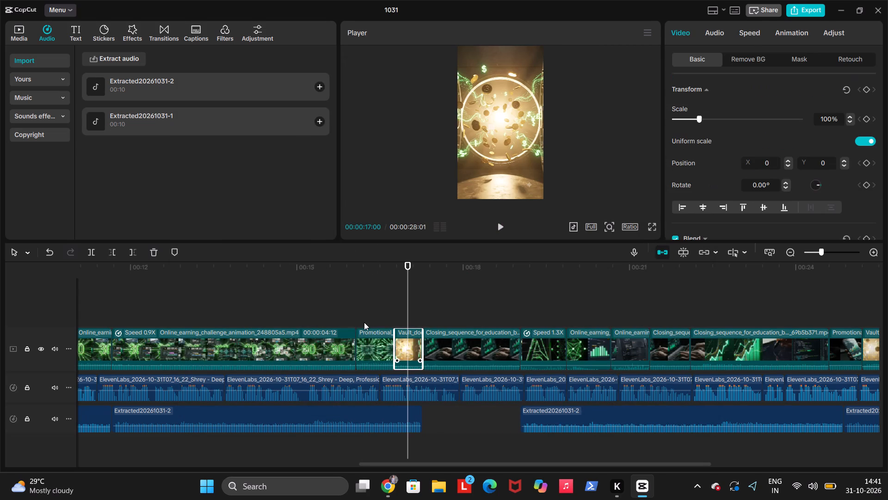
{"action": "left_click", "coordinate": [204, 249]}
{"action": "left_click", "coordinate": [201, 253]}
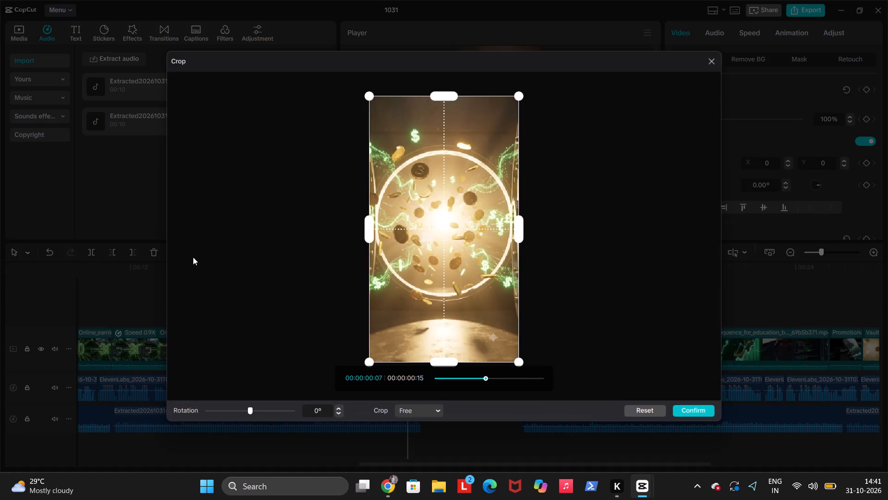
{"action": "left_click", "coordinate": [432, 411]}
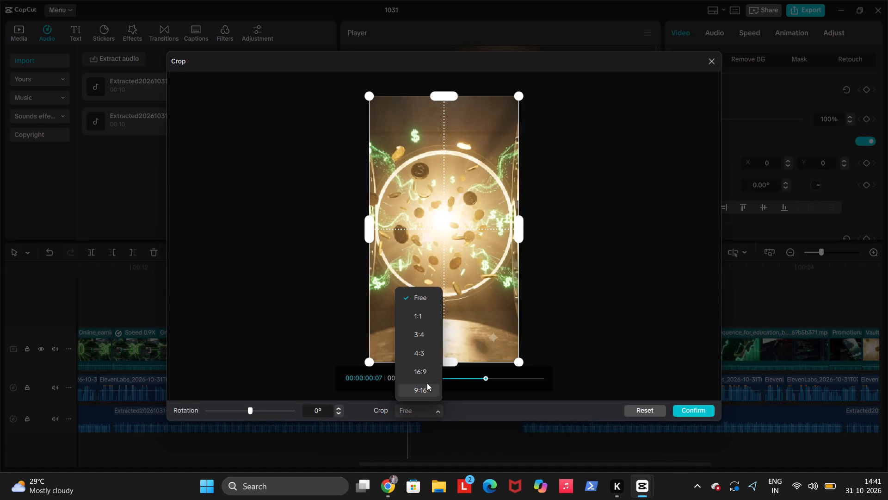
{"action": "left_click", "coordinate": [427, 383]}
{"action": "left_click_drag", "start_coordinate": [434, 361], "coordinate": [434, 333]}
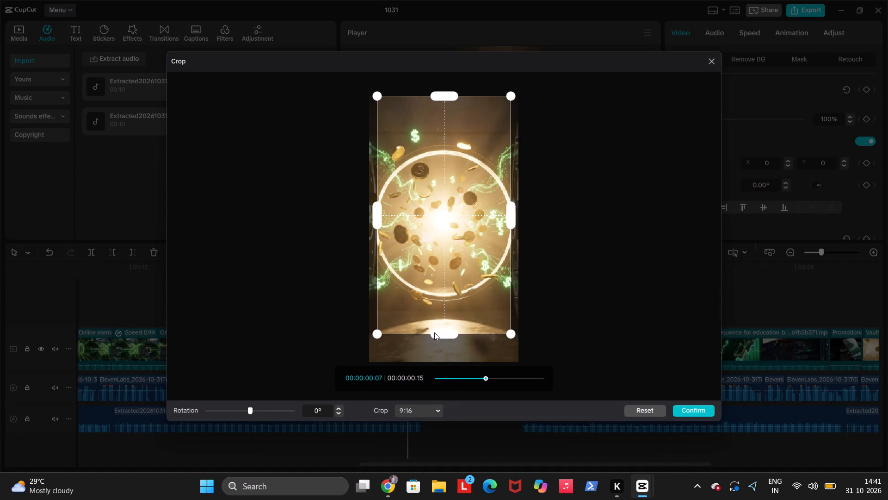
{"action": "key", "text": "Return"}
Crop the first closing-sequence clip, with hands typing on the chart laptop, at 9:16 to exclude the sparkle watermark.
{"action": "left_click", "coordinate": [432, 319]}
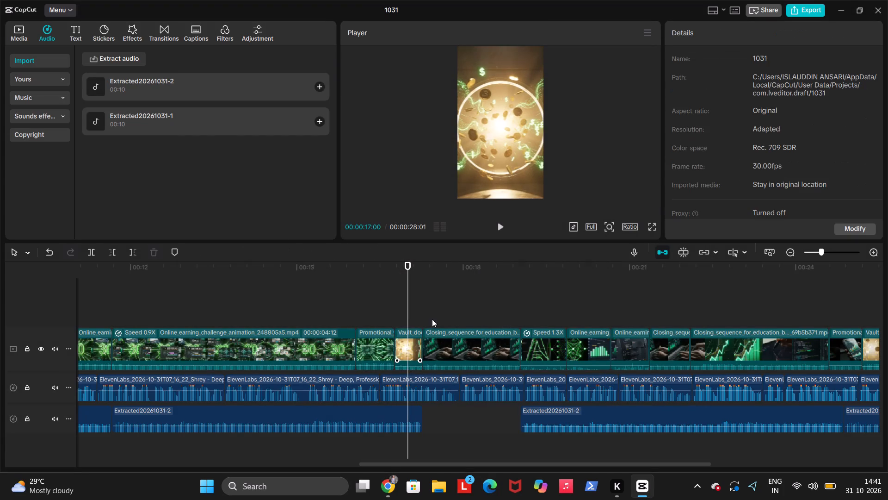
{"action": "left_click", "coordinate": [441, 342]}
{"action": "left_click", "coordinate": [208, 255]}
{"action": "left_click", "coordinate": [196, 254]}
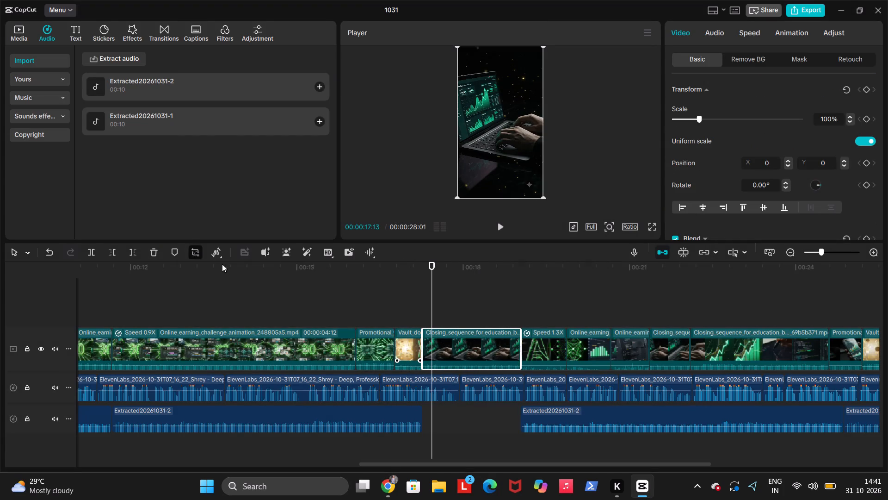
{"action": "left_click", "coordinate": [432, 408]}
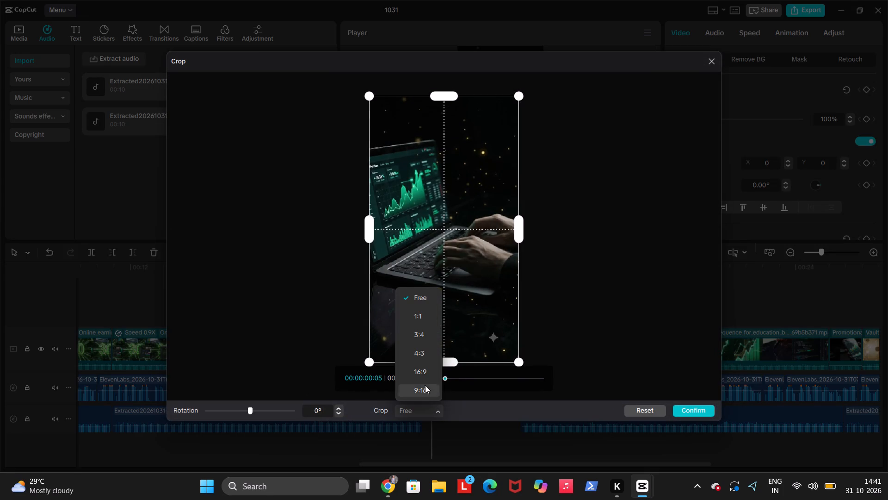
{"action": "left_click", "coordinate": [425, 387]}
{"action": "left_click_drag", "start_coordinate": [444, 364], "coordinate": [450, 336]}
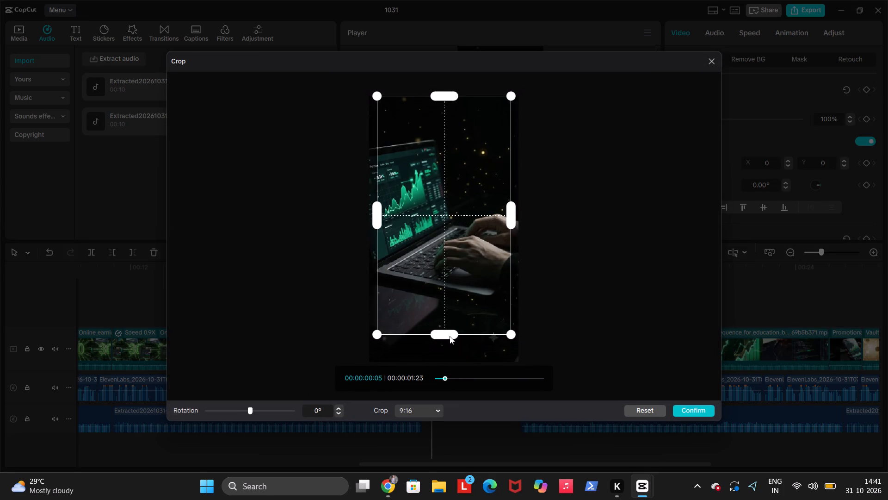
{"action": "left_click_drag", "start_coordinate": [450, 336], "coordinate": [450, 336]}
{"action": "key", "text": "Return"}
Crop the 1.3X clip with the green wireframe letter A at 9:16, raising the bottom edge above the sparkle watermark.
{"action": "left_click", "coordinate": [533, 315]}
{"action": "left_click", "coordinate": [529, 342]}
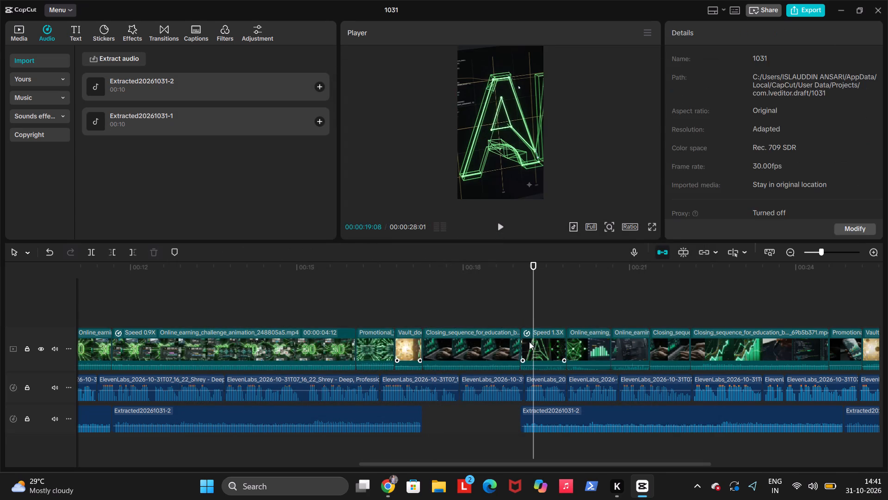
{"action": "left_click", "coordinate": [198, 252]}
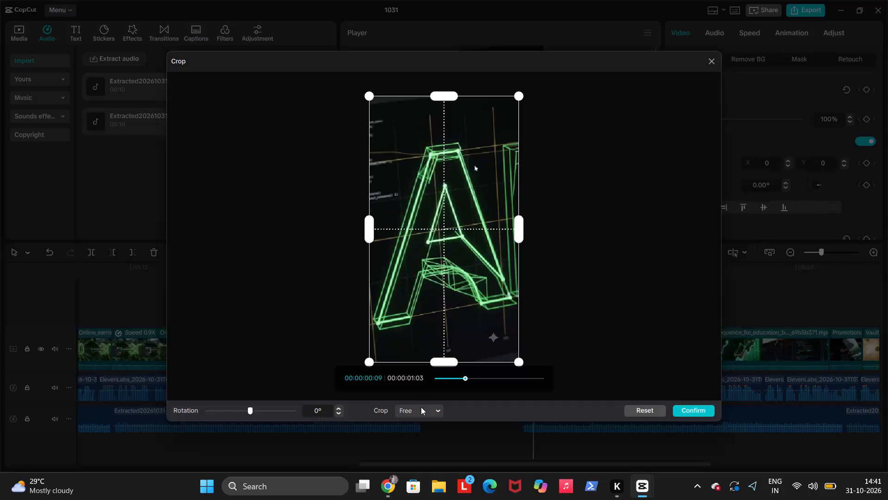
{"action": "left_click", "coordinate": [423, 408]}
{"action": "left_click", "coordinate": [427, 388]}
{"action": "left_click_drag", "start_coordinate": [443, 363], "coordinate": [444, 335]}
{"action": "key", "text": "Return"}
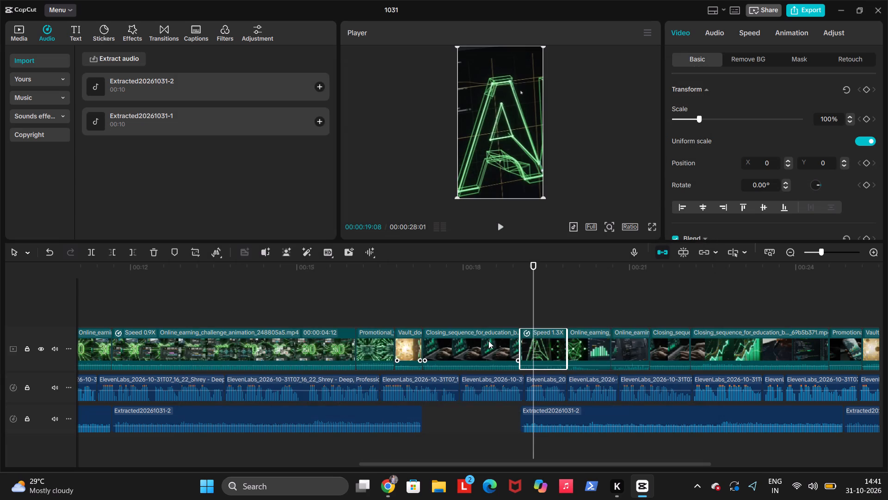
Crop the affiliate analytics dashboard clip with green bars, near 20 seconds, at 9:16 to exclude the sparkle watermark.
{"action": "left_click", "coordinate": [595, 316]}
{"action": "left_click", "coordinate": [573, 346]}
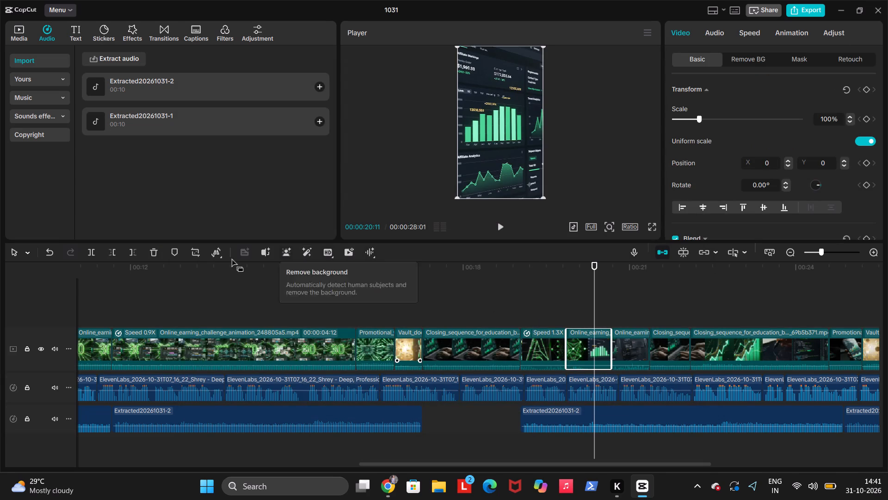
{"action": "left_click", "coordinate": [192, 258]}
{"action": "left_click", "coordinate": [429, 411]}
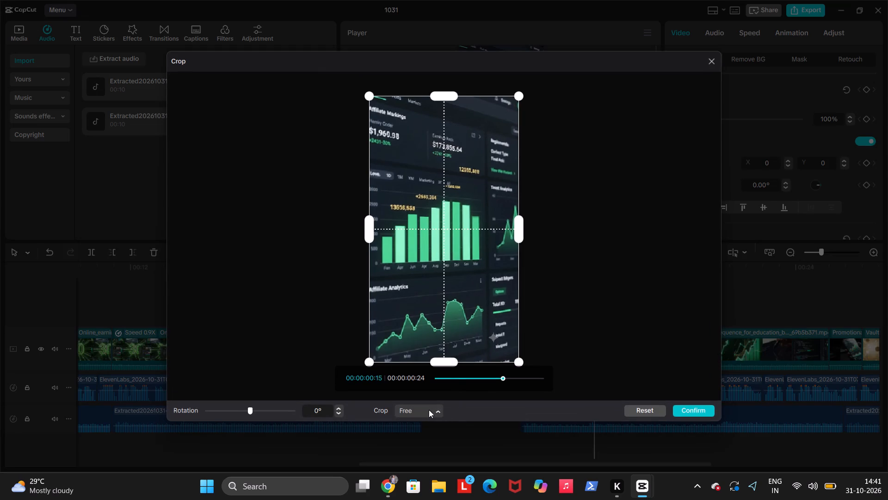
{"action": "left_click", "coordinate": [435, 387]}
{"action": "left_click_drag", "start_coordinate": [448, 364], "coordinate": [453, 339]}
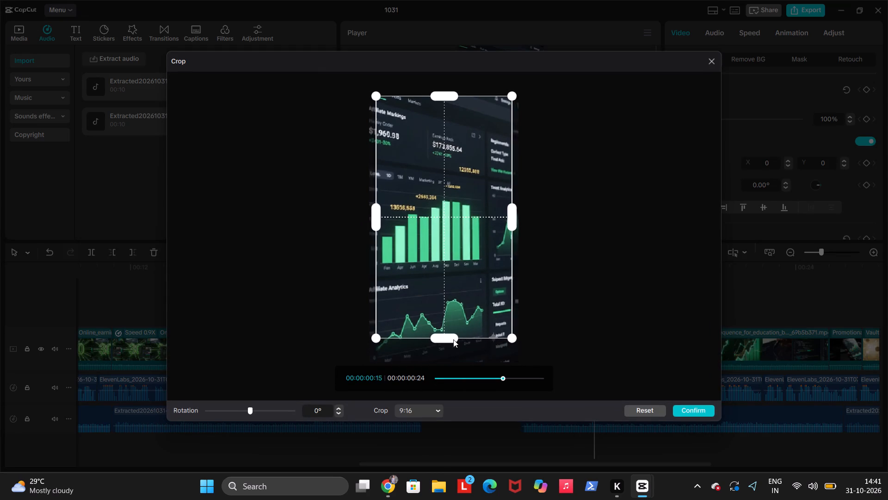
{"action": "left_click_drag", "start_coordinate": [453, 339], "coordinate": [455, 337]}
{"action": "key", "text": "Return"}
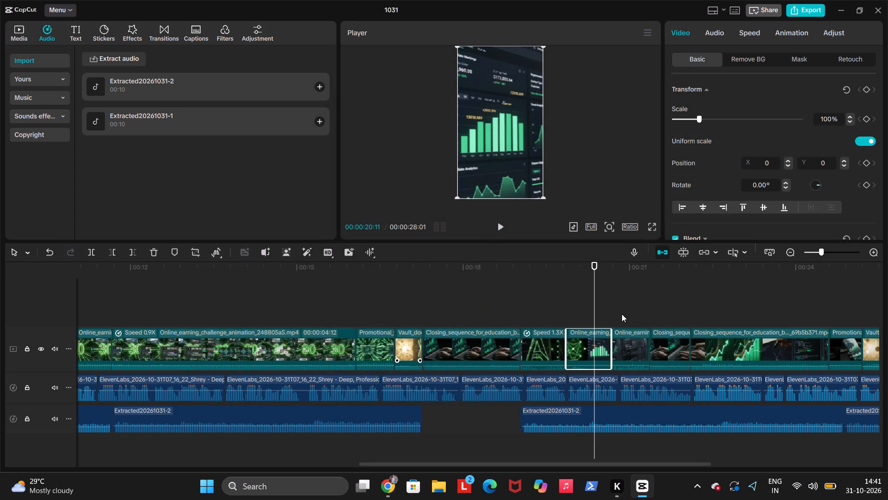
Crop the dark code-editor screen clip near 21 seconds at 9:16, cutting off the bottom strip with the watermark area.
{"action": "left_click", "coordinate": [624, 313]}
{"action": "left_click", "coordinate": [621, 339]}
{"action": "left_click", "coordinate": [197, 254]}
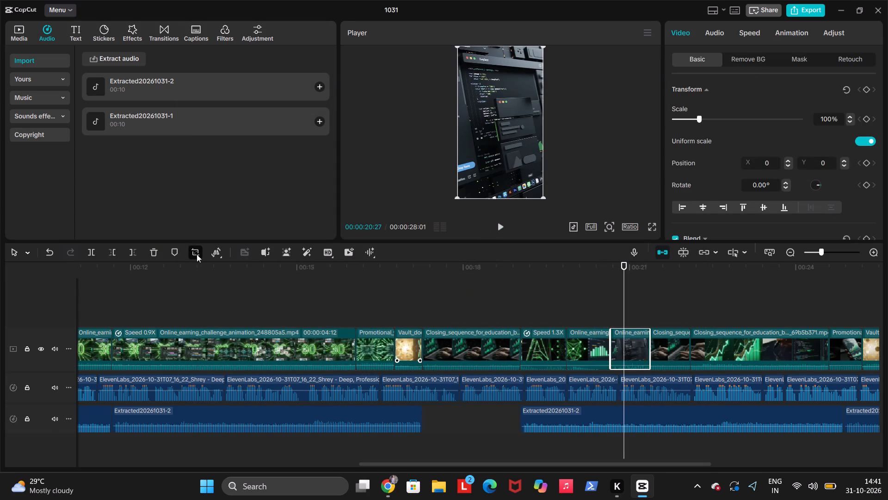
{"action": "left_click", "coordinate": [431, 410]}
{"action": "left_click", "coordinate": [432, 386]}
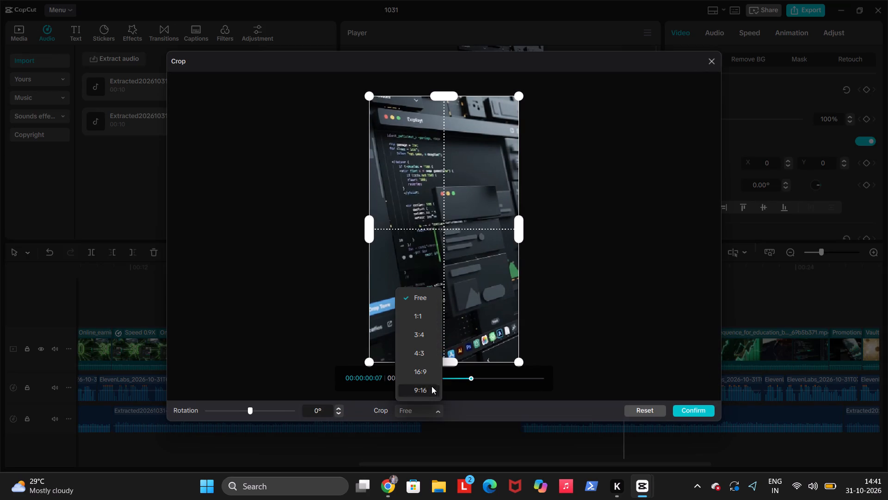
{"action": "left_click_drag", "start_coordinate": [441, 363], "coordinate": [447, 340]}
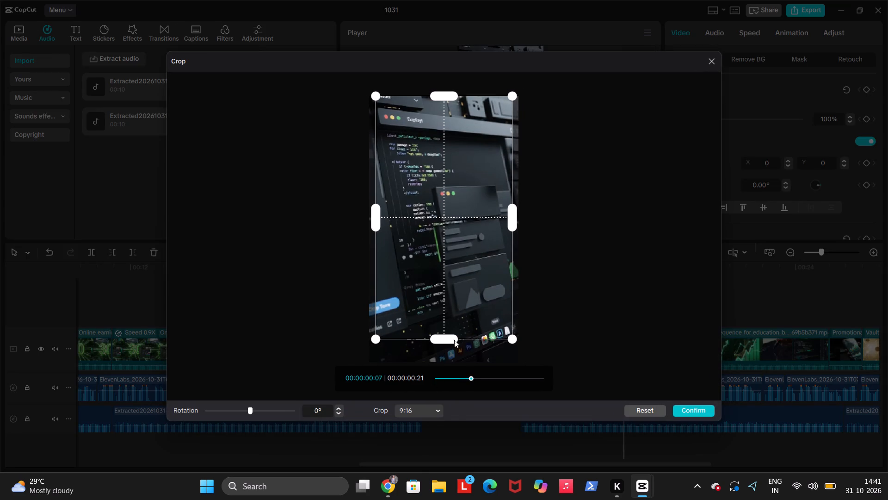
{"action": "key", "text": "Return"}
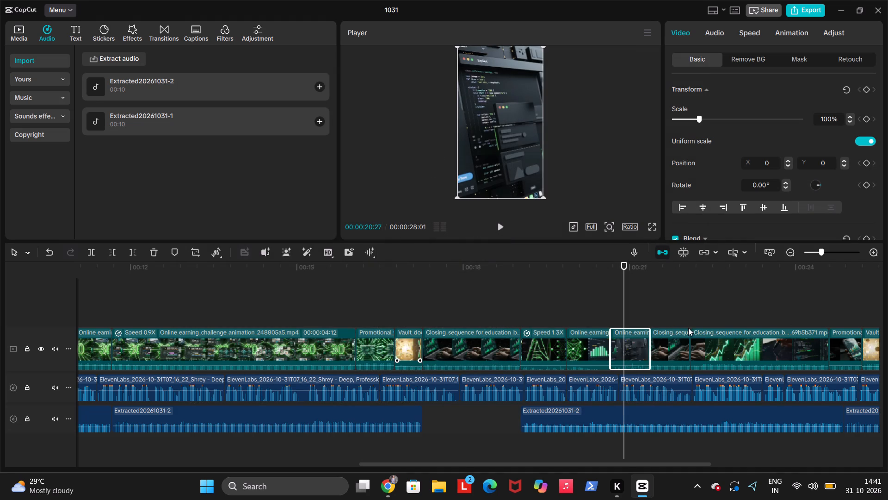
Crop the short second closing-sequence clip, with hands typing on the laptop, at 9:16 to exclude the sparkle watermark.
{"action": "left_click", "coordinate": [666, 325]}
{"action": "left_click", "coordinate": [665, 342]}
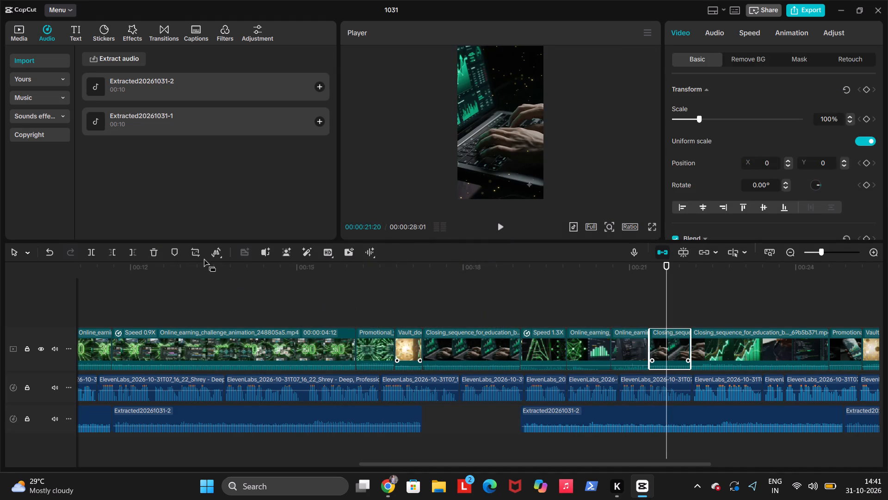
{"action": "left_click", "coordinate": [197, 254]}
{"action": "left_click", "coordinate": [414, 409]}
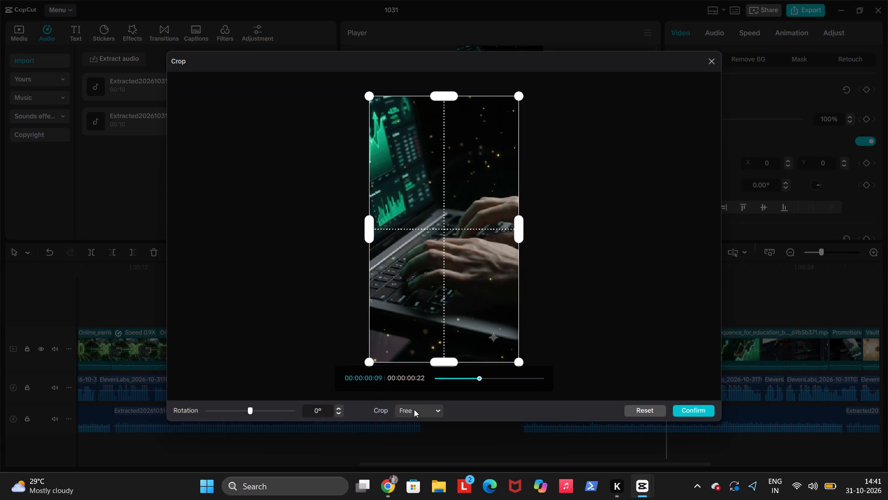
{"action": "left_click", "coordinate": [426, 379]}
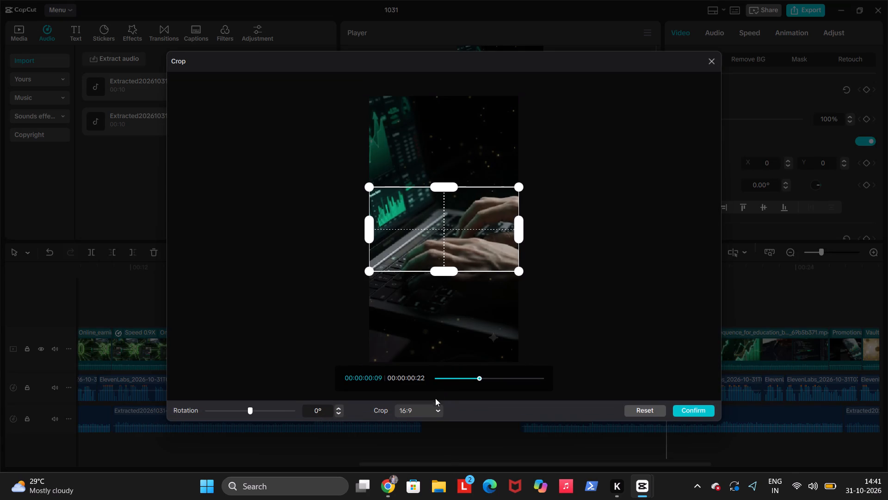
{"action": "left_click", "coordinate": [435, 411]}
{"action": "left_click", "coordinate": [431, 395]}
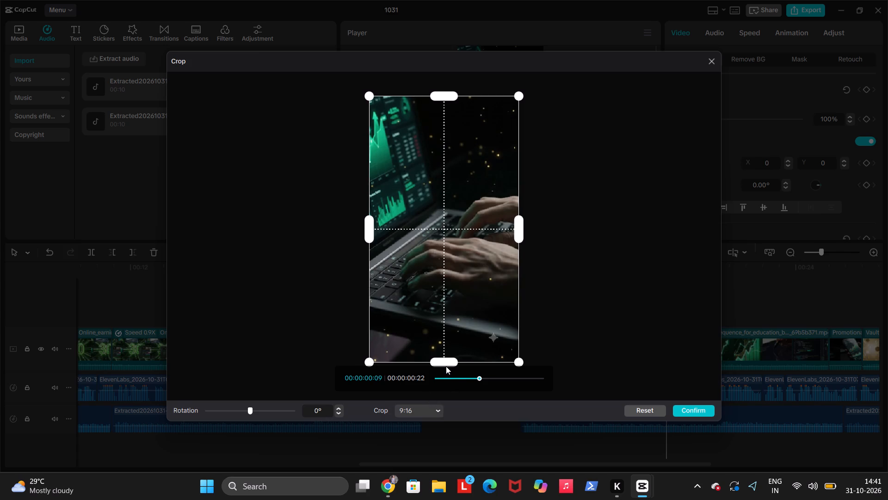
{"action": "left_click_drag", "start_coordinate": [446, 366], "coordinate": [451, 337]}
{"action": "key", "text": "Return"}
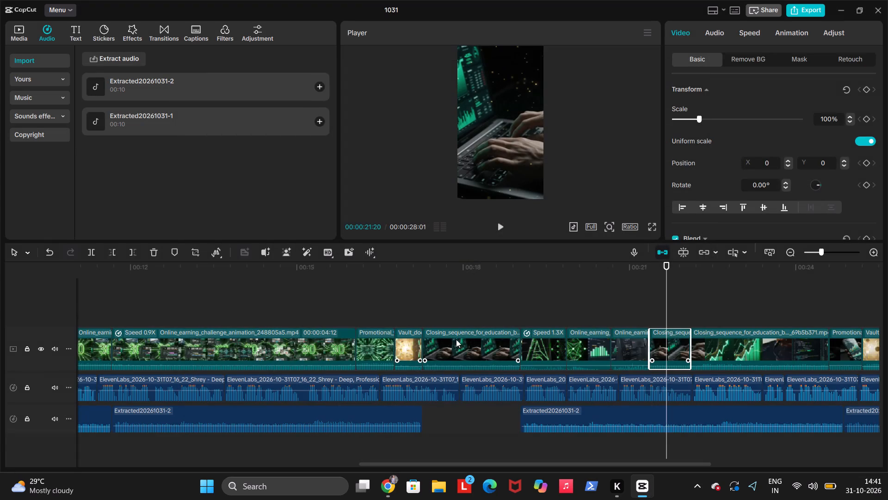
Crop the long closing-sequence clip with the rising green arrow chart at 9:16, raising the bottom edge above the sparkle watermark.
{"action": "scroll", "coordinate": [654, 347], "scroll_direction": "left", "scroll_amount": 1}
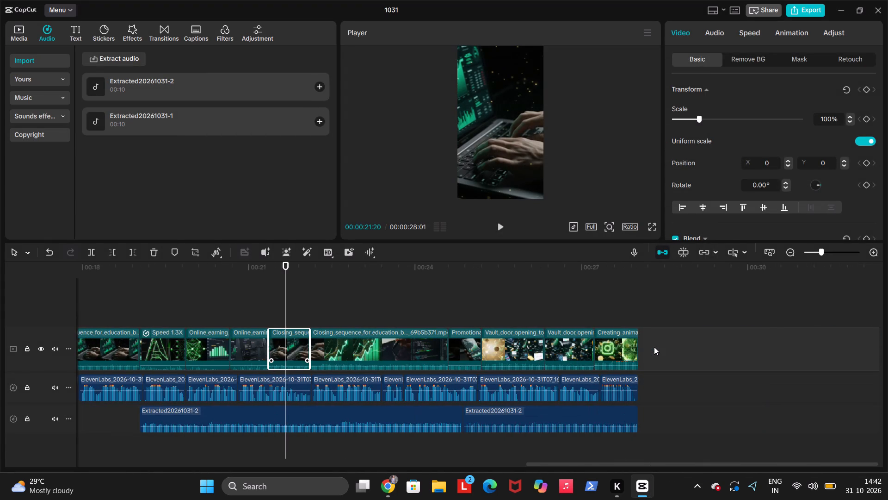
{"action": "scroll", "coordinate": [654, 347], "scroll_direction": "left", "scroll_amount": 1}
{"action": "left_click_drag", "start_coordinate": [292, 304], "coordinate": [308, 301]}
{"action": "left_click", "coordinate": [340, 300]}
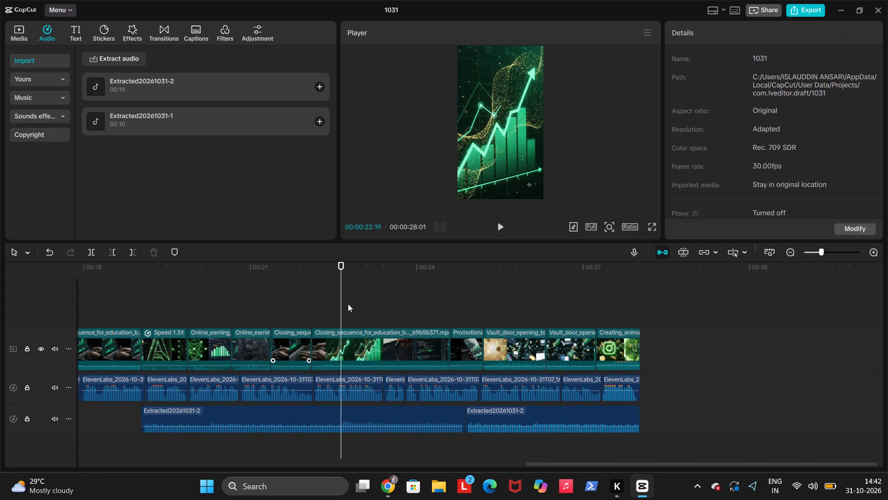
{"action": "left_click", "coordinate": [363, 332]}
{"action": "left_click", "coordinate": [198, 254]}
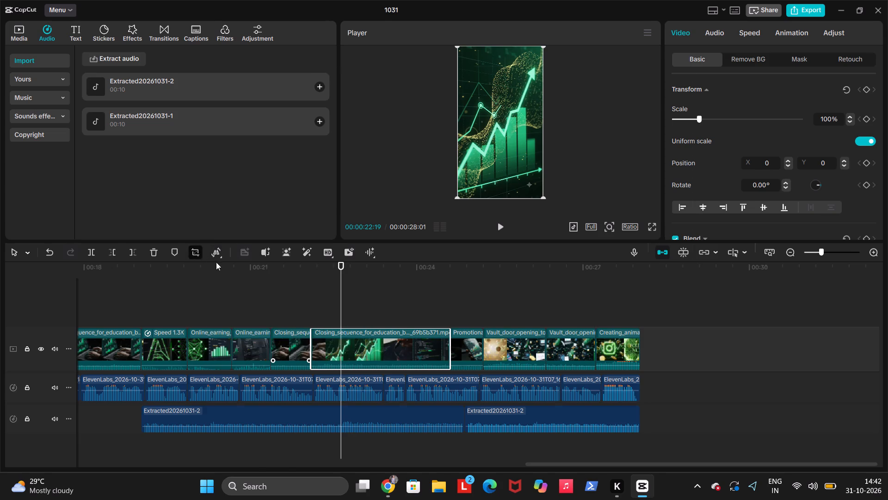
{"action": "left_click", "coordinate": [436, 410]}
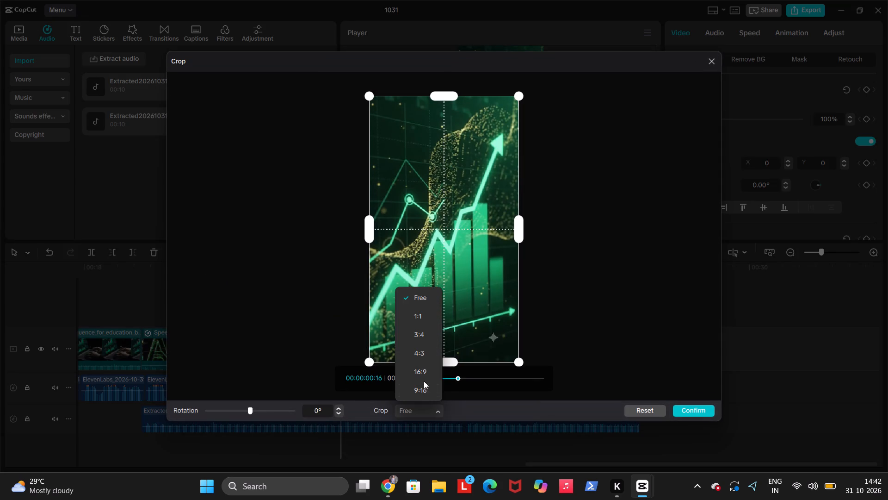
{"action": "left_click", "coordinate": [428, 389]}
{"action": "left_click_drag", "start_coordinate": [446, 360], "coordinate": [449, 333]}
{"action": "key", "text": "Return"}
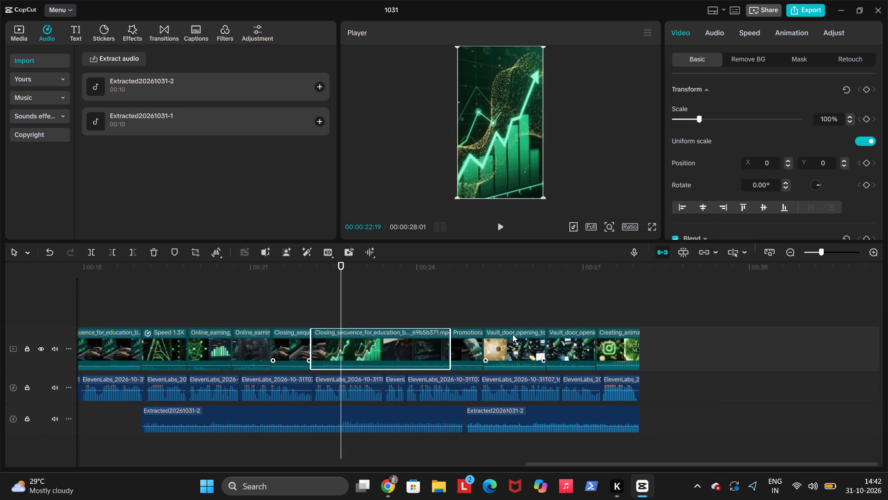
Crop the promotional clip of a hand holding a phone with charts at 9:16 to exclude the sparkle watermark.
{"action": "left_click", "coordinate": [463, 306]}
{"action": "left_click", "coordinate": [469, 339]}
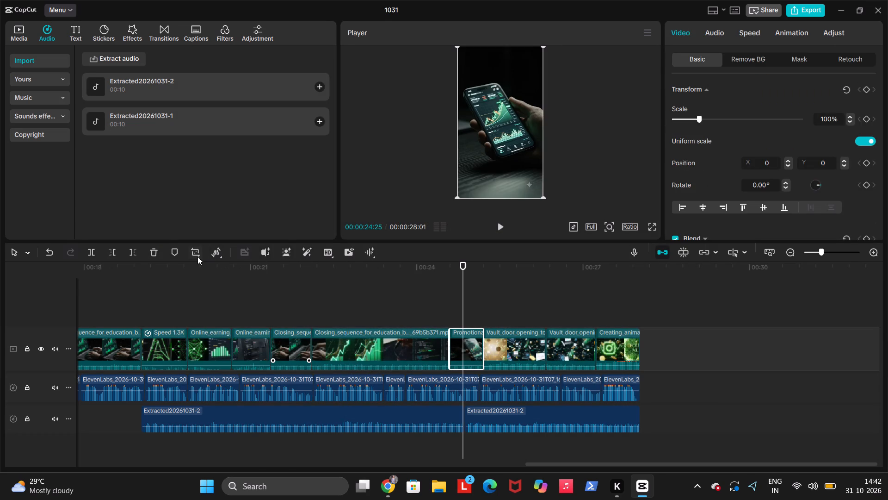
{"action": "left_click", "coordinate": [197, 256]}
{"action": "left_click", "coordinate": [416, 415]}
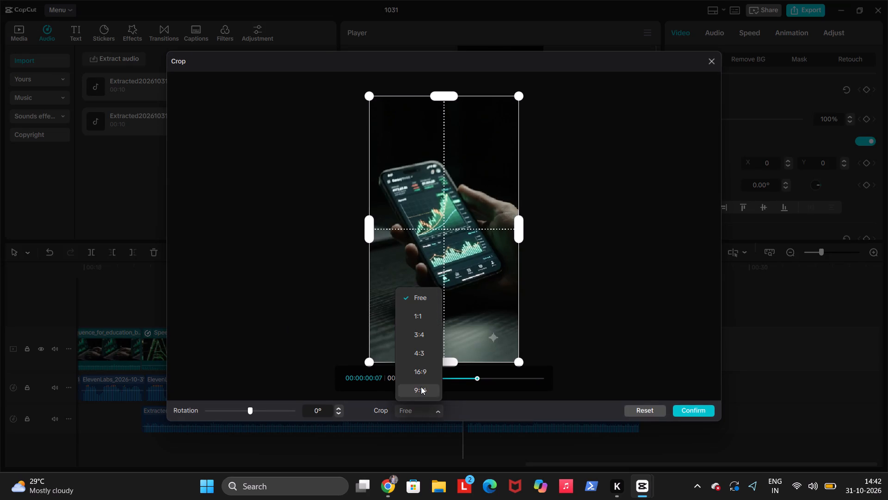
{"action": "left_click", "coordinate": [421, 387]}
{"action": "left_click_drag", "start_coordinate": [439, 361], "coordinate": [438, 330]}
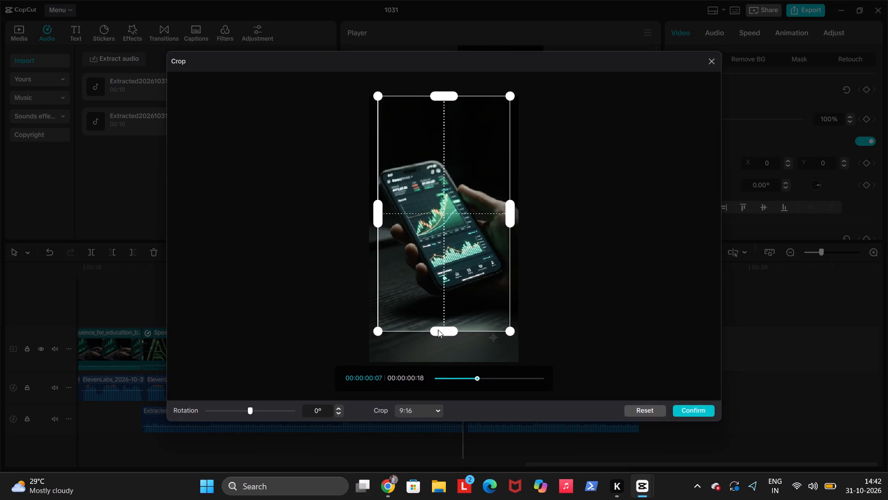
{"action": "left_click_drag", "start_coordinate": [438, 330], "coordinate": [440, 333]}
{"action": "key", "text": "Return"}
Crop the vault door clip that follows the phone clip at 9:16, cutting off the bottom strip with the sparkle watermark.
{"action": "left_click_drag", "start_coordinate": [491, 322], "coordinate": [491, 323]}
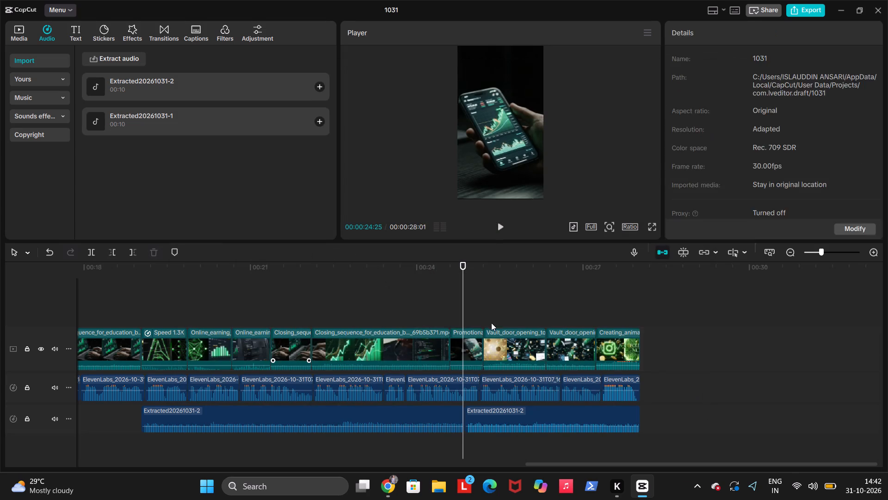
{"action": "left_click_drag", "start_coordinate": [491, 323], "coordinate": [500, 348]}
{"action": "left_click", "coordinate": [199, 256]}
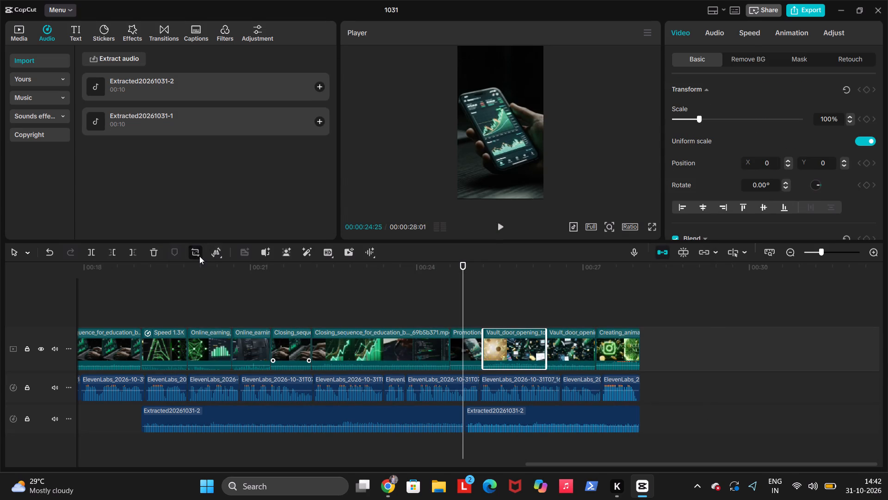
{"action": "left_click", "coordinate": [427, 406]}
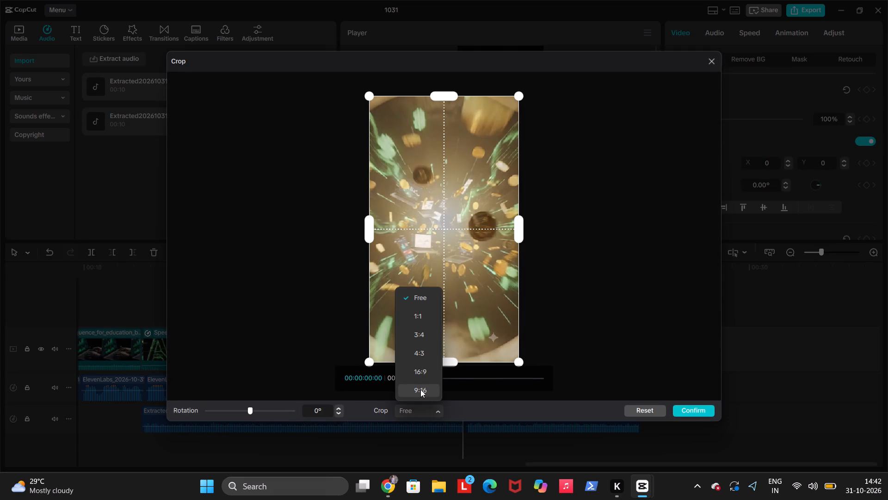
{"action": "left_click", "coordinate": [418, 385]}
{"action": "left_click_drag", "start_coordinate": [437, 360], "coordinate": [441, 334]}
{"action": "key", "text": "Return"}
Crop the next vault door clip, with flying laptops and coins, at 9:16 to exclude the sparkle watermark.
{"action": "left_click", "coordinate": [556, 312]}
{"action": "left_click", "coordinate": [565, 339]}
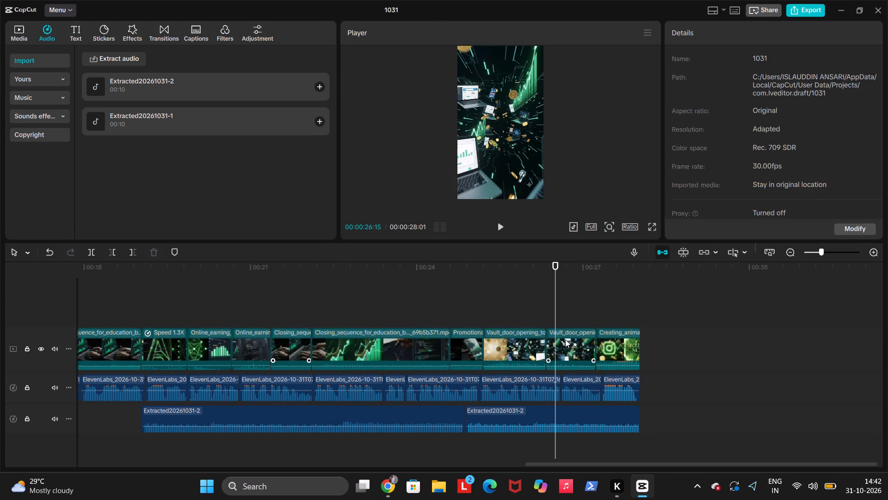
{"action": "left_click", "coordinate": [196, 253]}
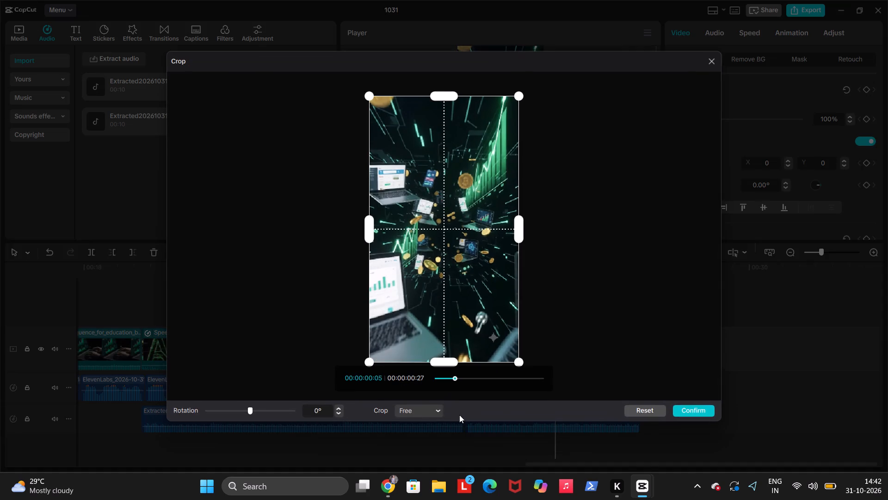
{"action": "left_click", "coordinate": [431, 408]}
{"action": "left_click", "coordinate": [431, 387]}
{"action": "left_click_drag", "start_coordinate": [449, 360], "coordinate": [449, 333]}
{"action": "key", "text": "Return"}
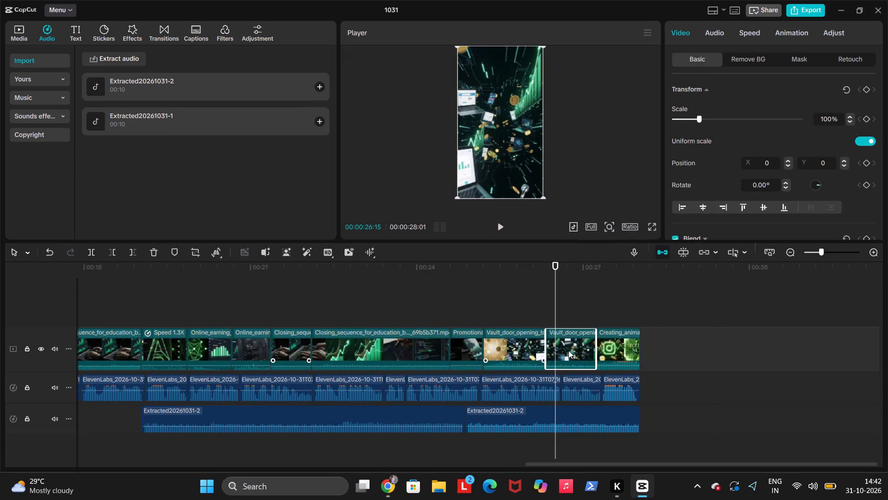
Crop the last timeline clip, with the glowing green burst and gold coins, at 9:16 to exclude the sparkle watermark.
{"action": "left_click", "coordinate": [604, 314]}
{"action": "left_click", "coordinate": [607, 339]}
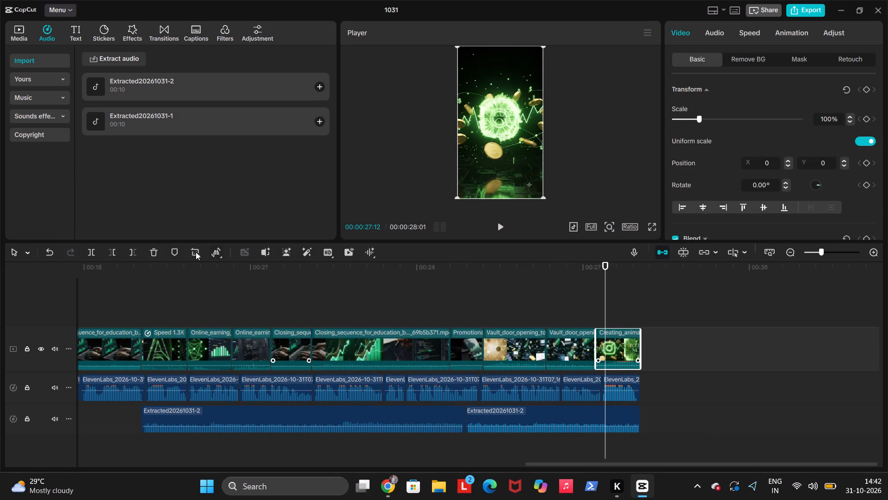
{"action": "left_click", "coordinate": [192, 251]}
{"action": "left_click", "coordinate": [409, 405]}
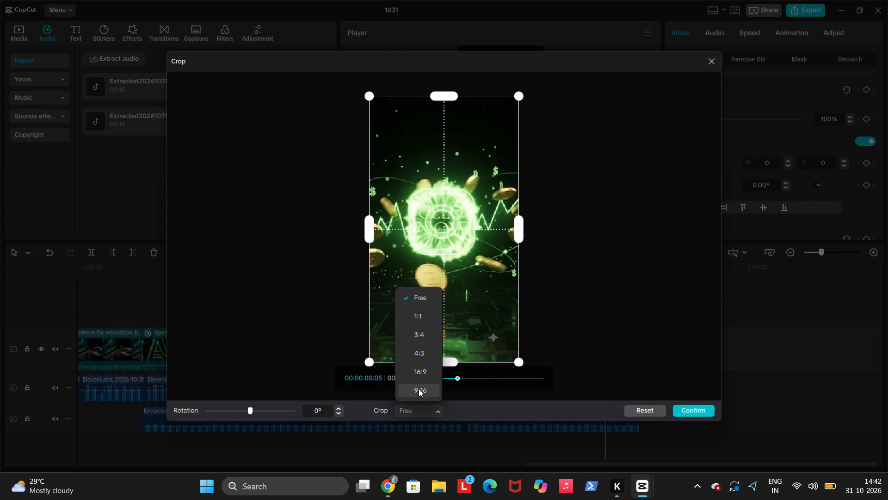
{"action": "left_click", "coordinate": [419, 388]}
{"action": "left_click_drag", "start_coordinate": [438, 366], "coordinate": [442, 339]}
{"action": "key", "text": "Return"}
Review the whole cropped video in full screen, playing it from the very start of the timeline through to the end.
{"action": "left_click", "coordinate": [573, 316]}
{"action": "left_click_drag", "start_coordinate": [573, 316], "coordinate": [156, 309]}
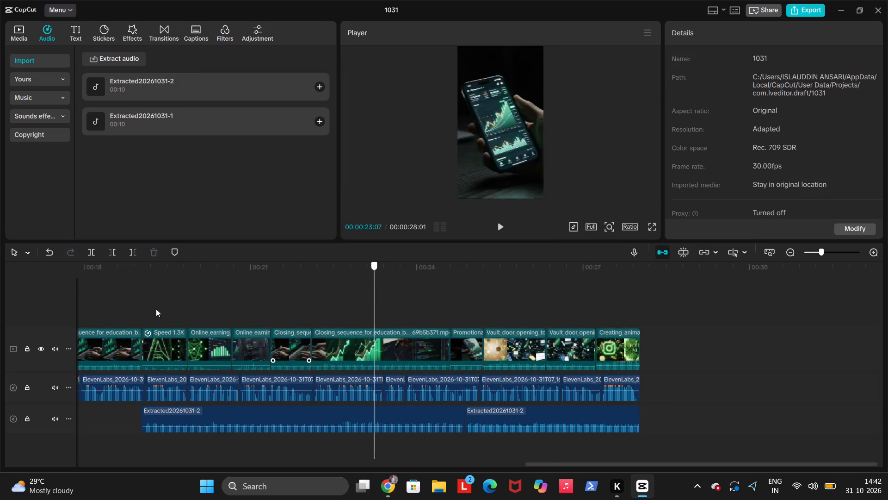
{"action": "left_click_drag", "start_coordinate": [156, 309], "coordinate": [1, 276]}
{"action": "left_click", "coordinate": [652, 225]}
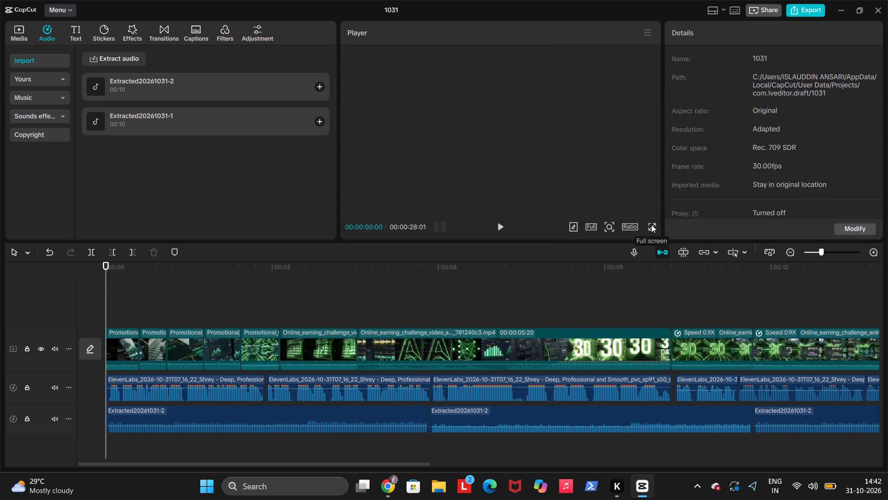
{"action": "key", "text": "Return"}
{"action": "key", "text": "space"}
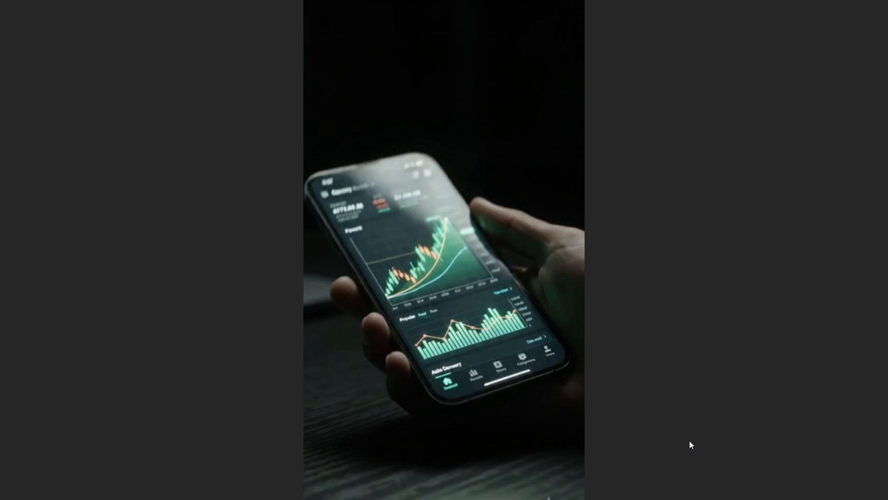
{"action": "scroll", "coordinate": [678, 373], "scroll_direction": "up", "scroll_amount": 2}
{"action": "scroll", "coordinate": [678, 370], "scroll_direction": "down", "scroll_amount": 1}
{"action": "scroll", "coordinate": [679, 369], "scroll_direction": "up", "scroll_amount": 1}
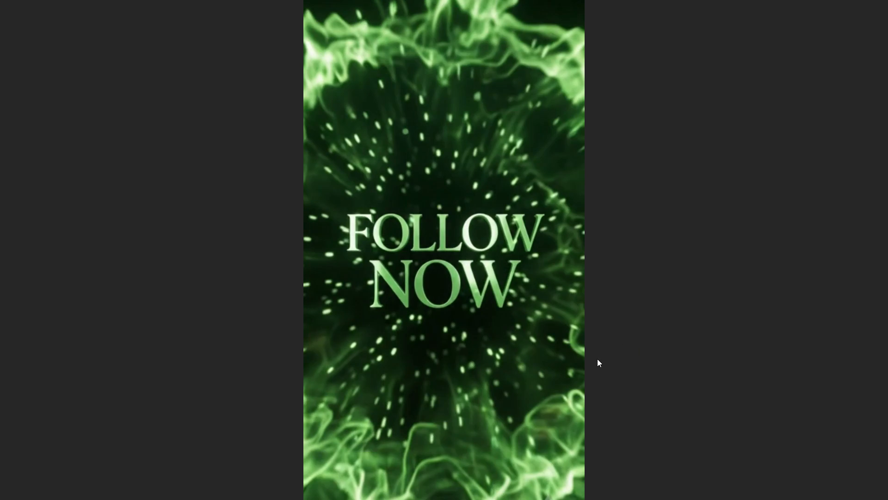
Replay the full video in full screen for a second check through to the FOLLOW NOW ending, and leave full screen.
{"action": "key", "text": "space"}
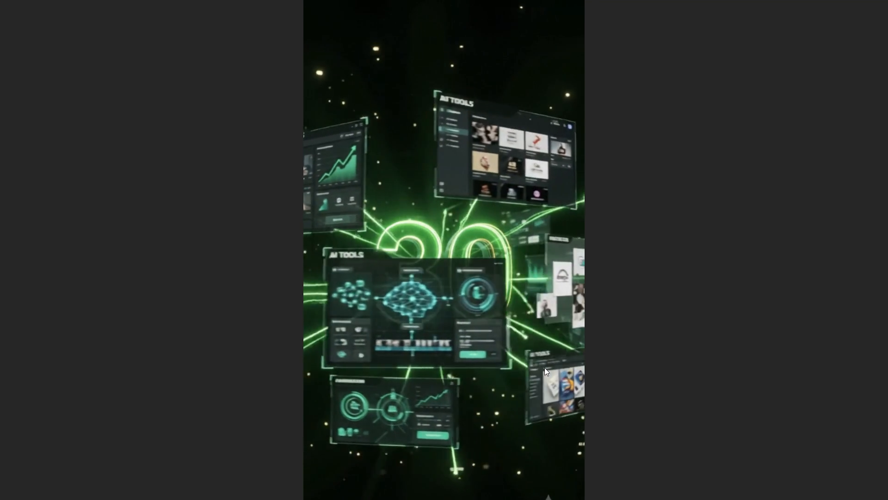
{"action": "scroll", "coordinate": [545, 384], "scroll_direction": "down", "scroll_amount": 1}
{"action": "scroll", "coordinate": [545, 384], "scroll_direction": "up", "scroll_amount": 3}
{"action": "scroll", "coordinate": [545, 384], "scroll_direction": "down", "scroll_amount": 3}
{"action": "scroll", "coordinate": [545, 384], "scroll_direction": "up", "scroll_amount": 1}
{"action": "scroll", "coordinate": [545, 384], "scroll_direction": "down", "scroll_amount": 2}
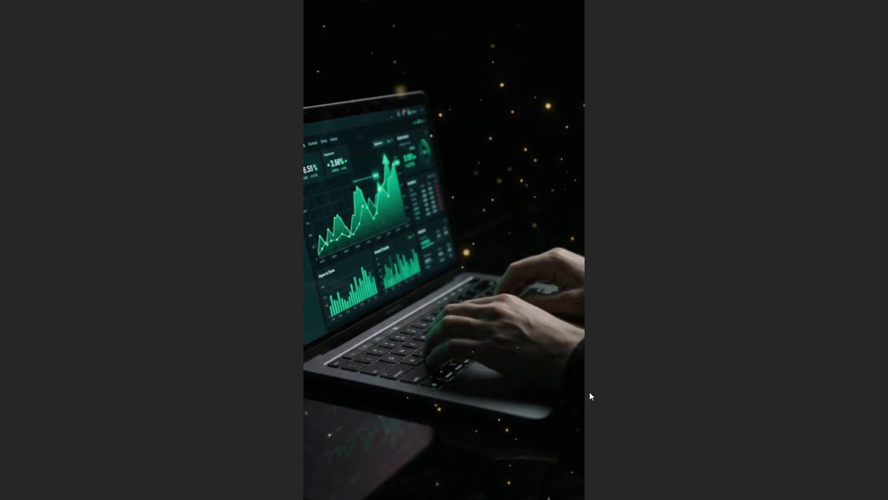
{"action": "key", "text": "Escape"}
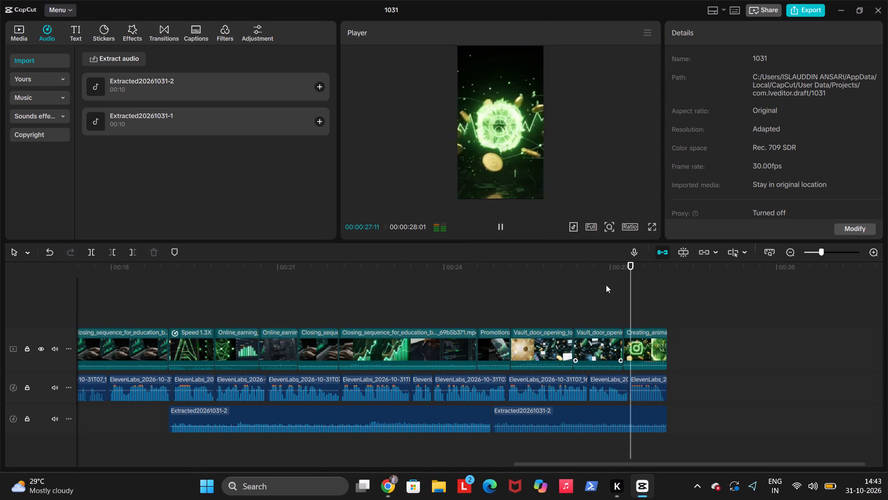
Export the video under the name 1031 as a 2K HEVC mp4 at 30fps with the Higher bit rate, without sharing it.
{"action": "left_click", "coordinate": [819, 16]}
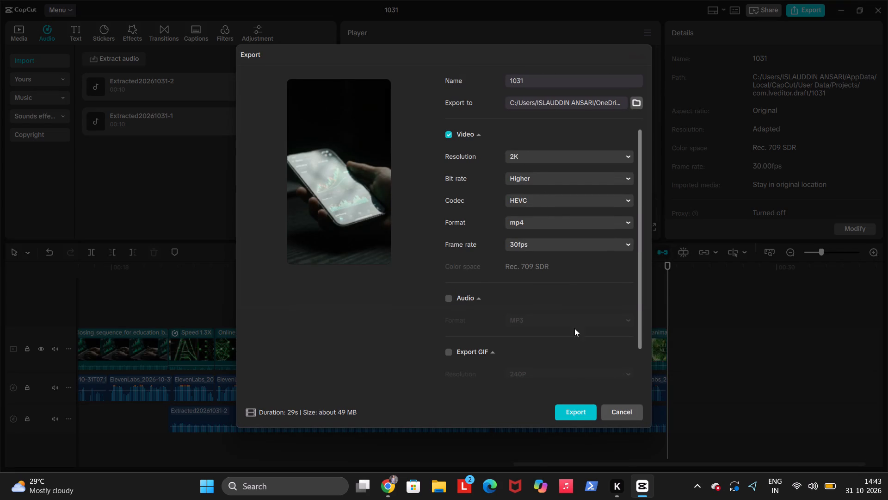
{"action": "left_click", "coordinate": [577, 418]}
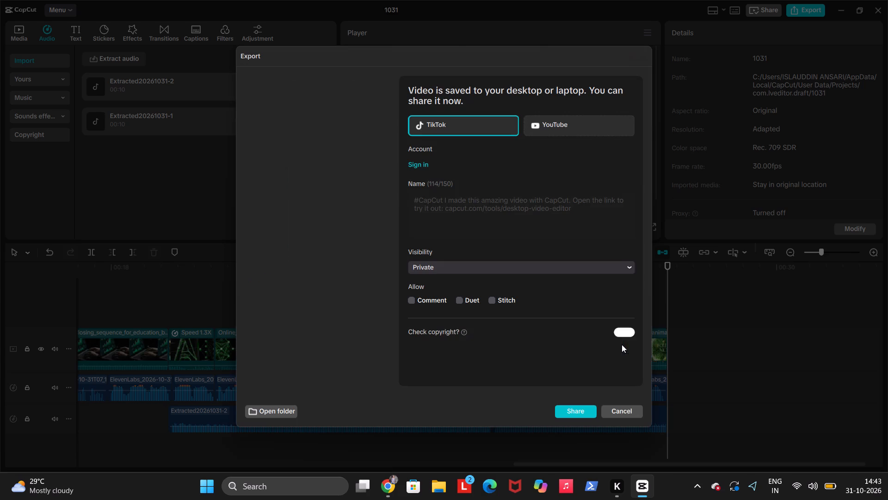
{"action": "left_click", "coordinate": [613, 412]}
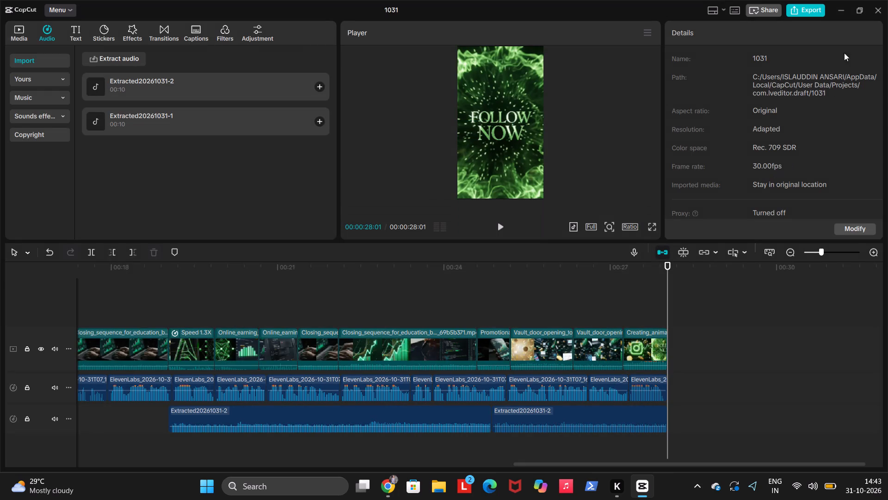
Close the 1031 project and exit CapCut.
{"action": "left_click", "coordinate": [885, 4]}
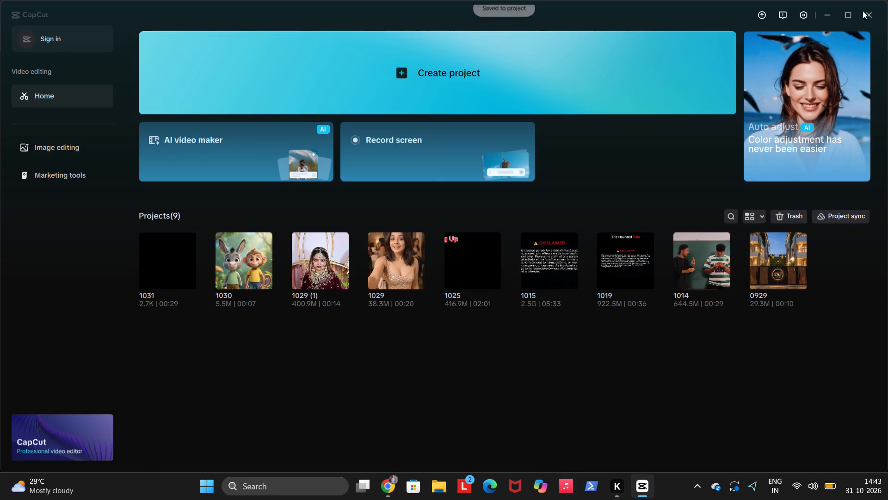
{"action": "left_click", "coordinate": [868, 12]}
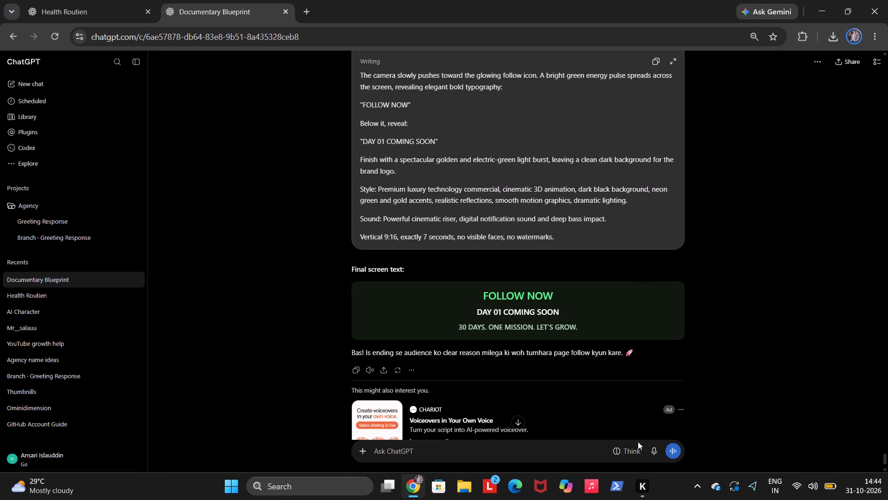